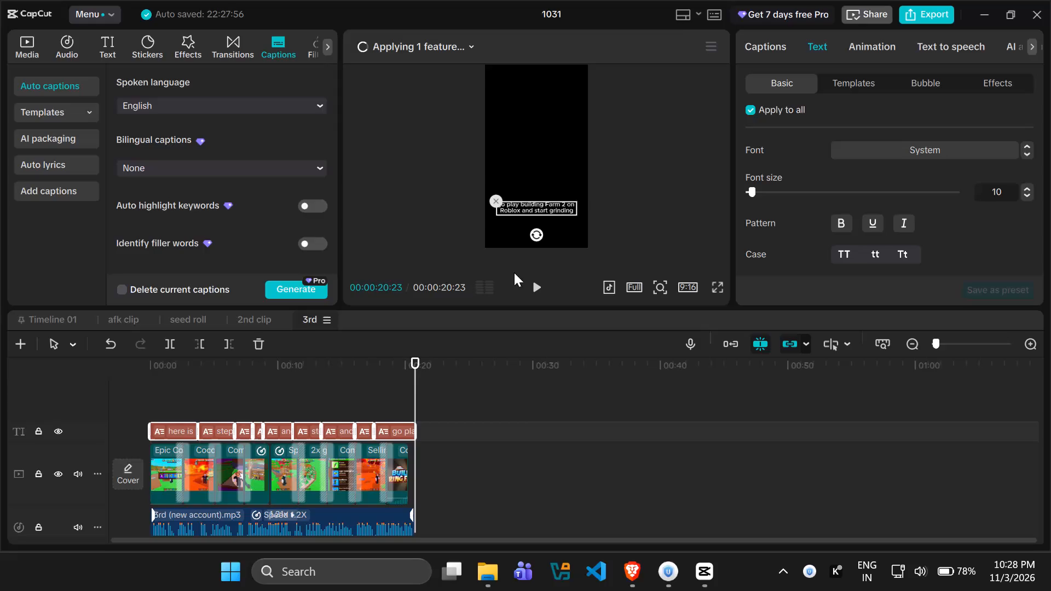
Move the 3rd timeline's captions up to the middle of the video frame, starting from the beginning of the timeline.
drag(416, 378, 112, 378)
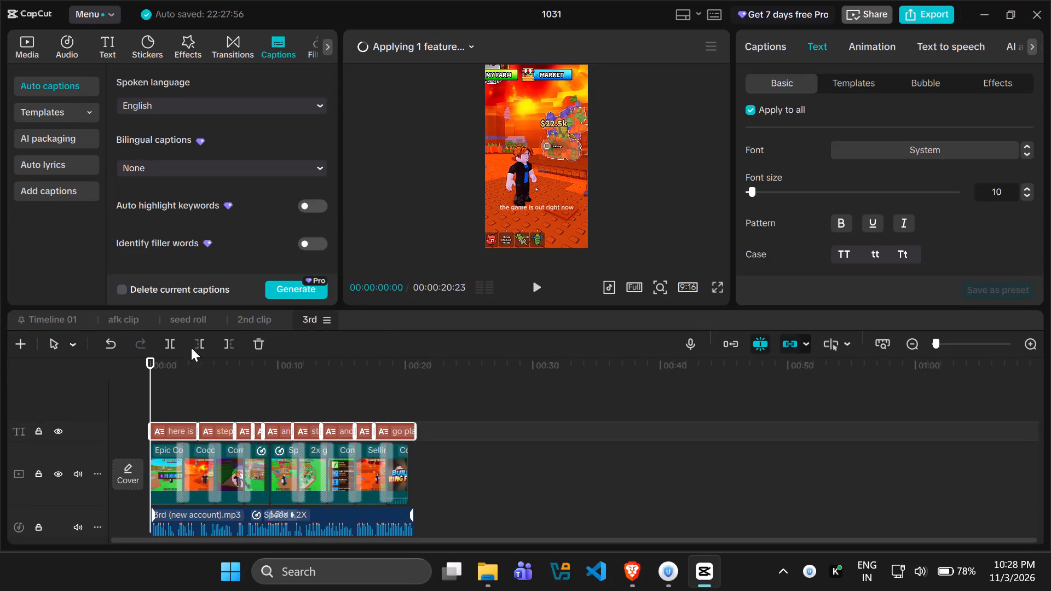
drag(548, 208, 548, 196)
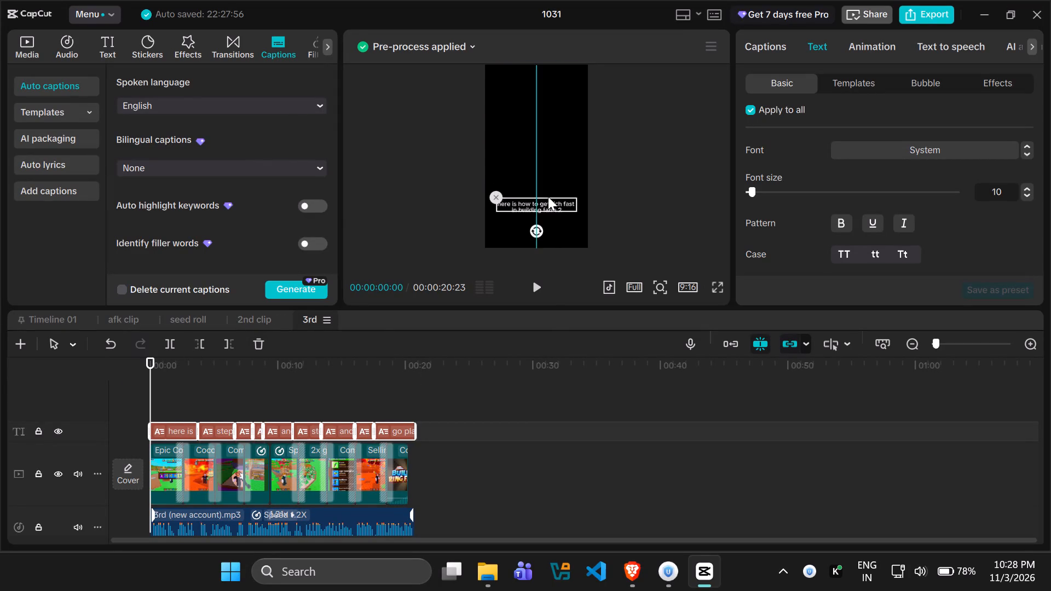
drag(548, 196, 550, 154)
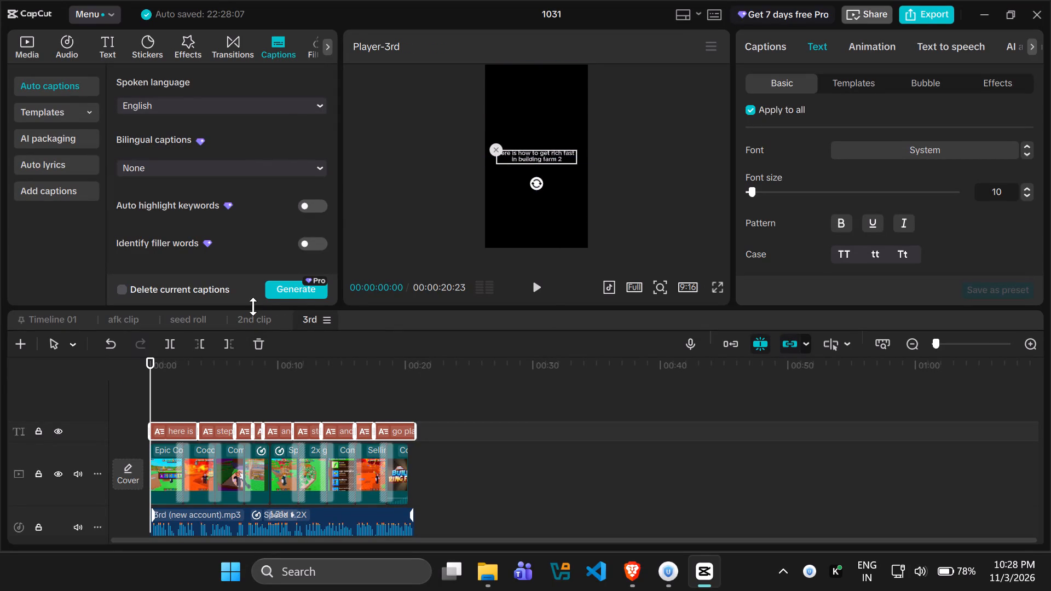
Generate English auto captions for the 2nd clip timeline, without bilingual captions.
click(251, 321)
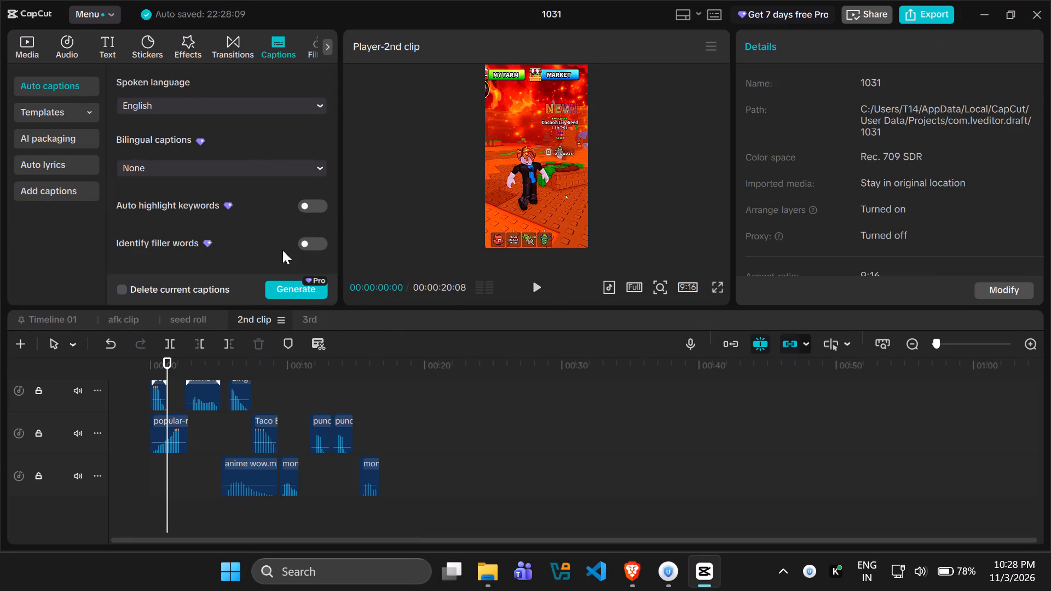
click(276, 47)
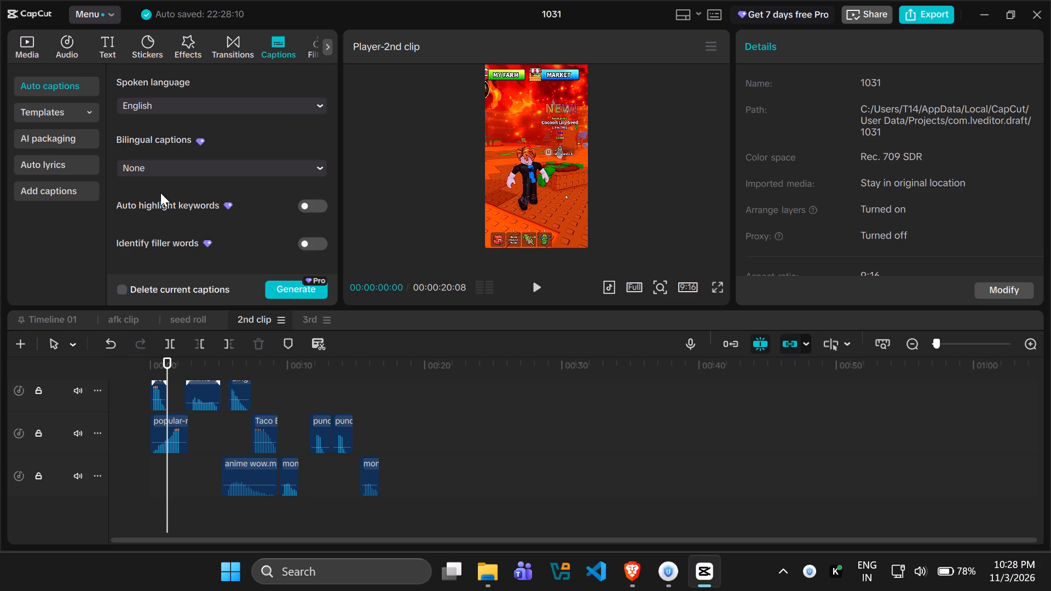
click(240, 42)
click(269, 44)
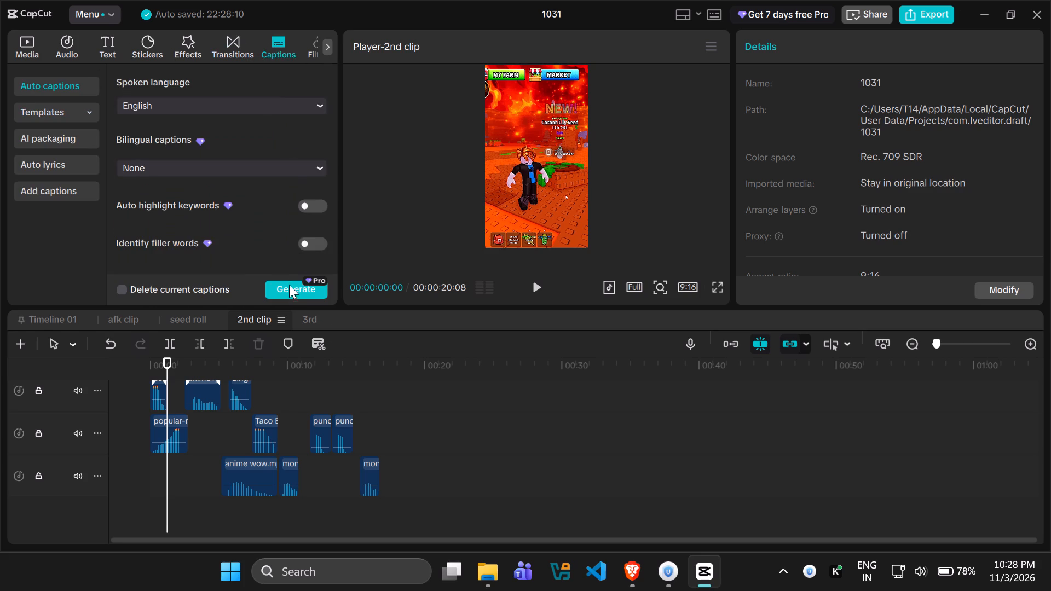
click(289, 288)
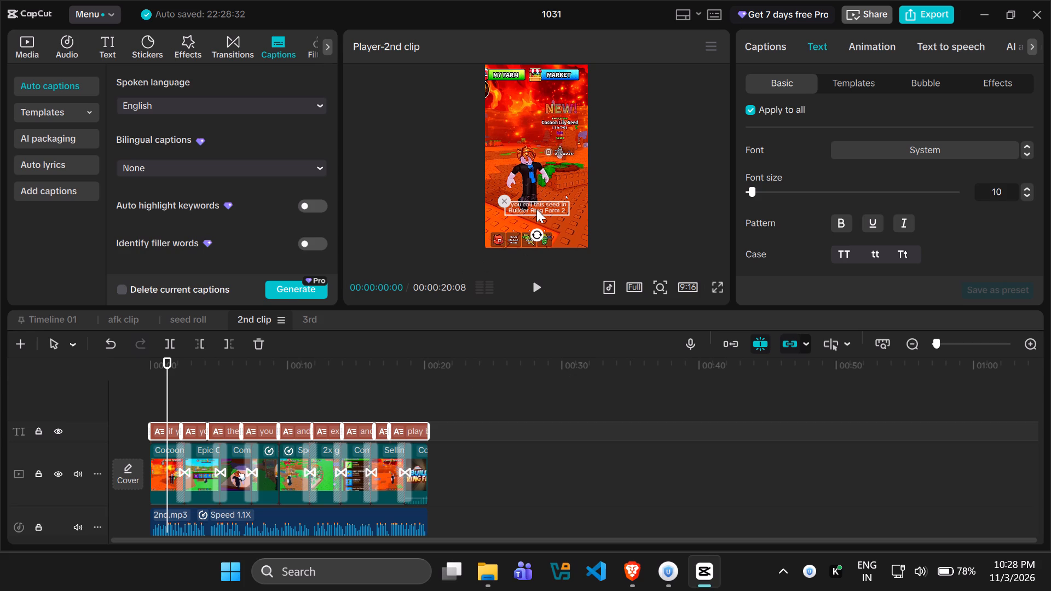
Move the 2nd clip's captions up to the middle of the video frame, centred horizontally.
drag(536, 209, 536, 157)
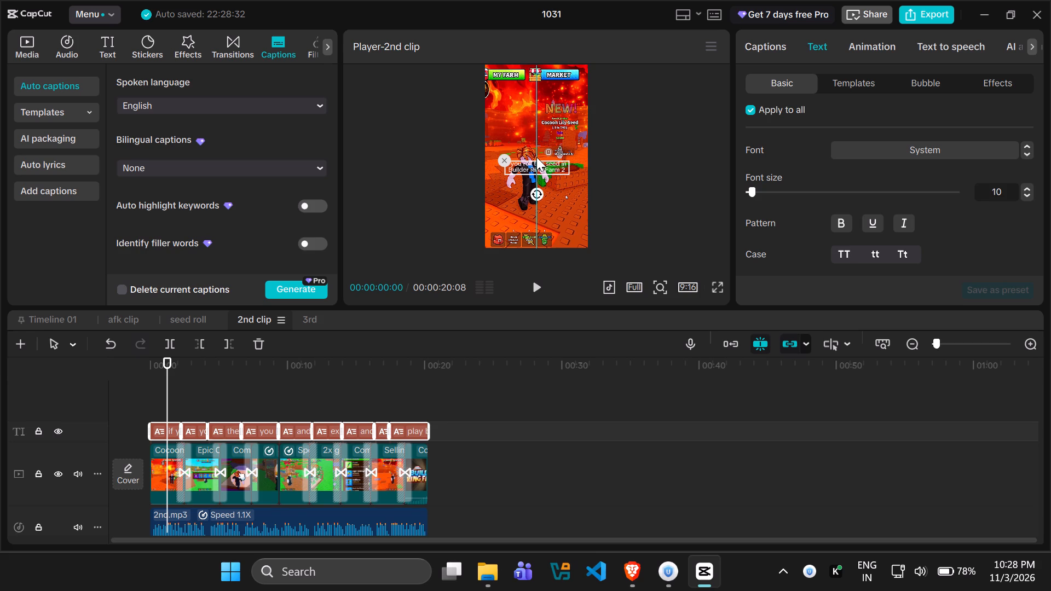
drag(536, 157, 533, 156)
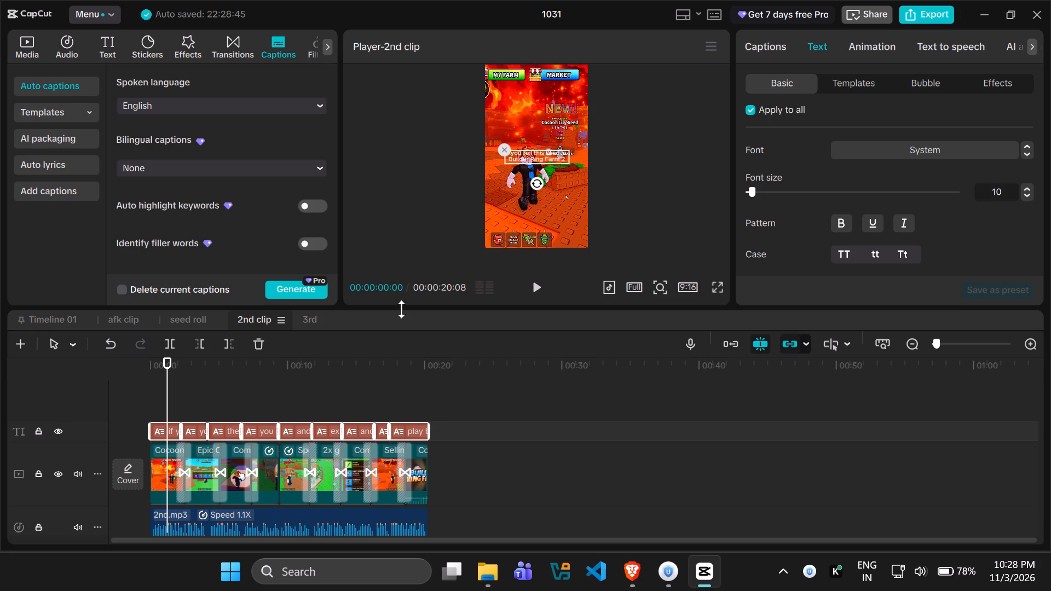
Format all of the 2nd clip's captions as bold uppercase text at font size 17.
double_click(1019, 185)
triple_click(1027, 186)
click(1027, 186)
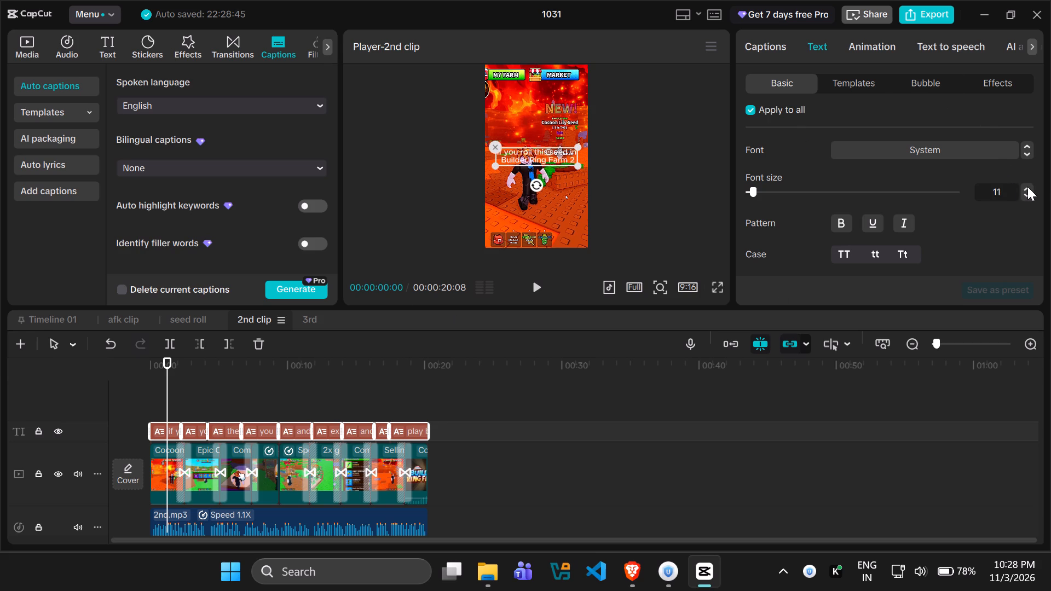
click(1027, 188)
click(1027, 188)
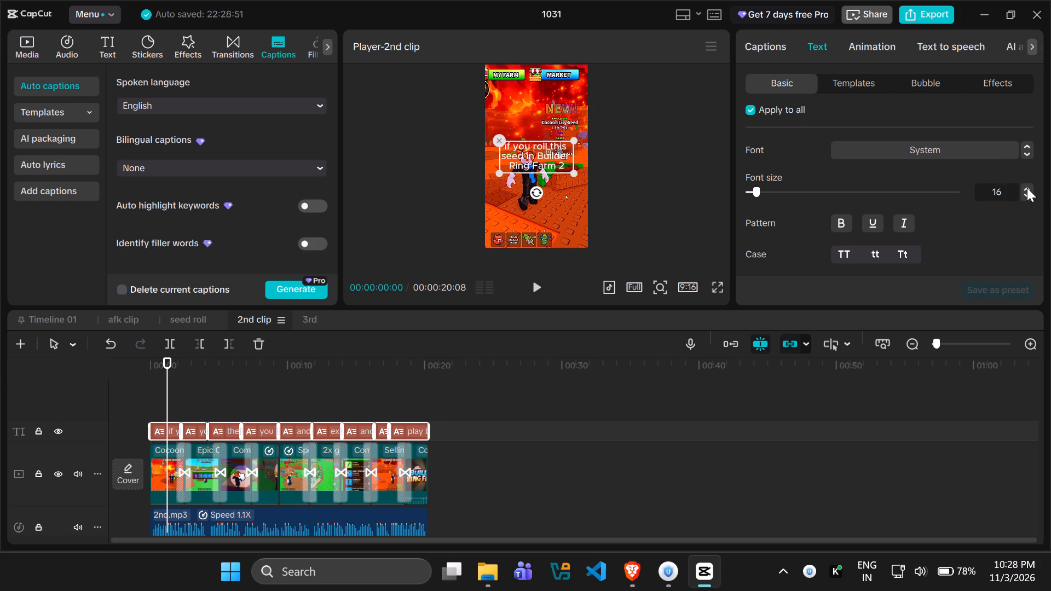
click(1027, 188)
click(847, 219)
click(841, 247)
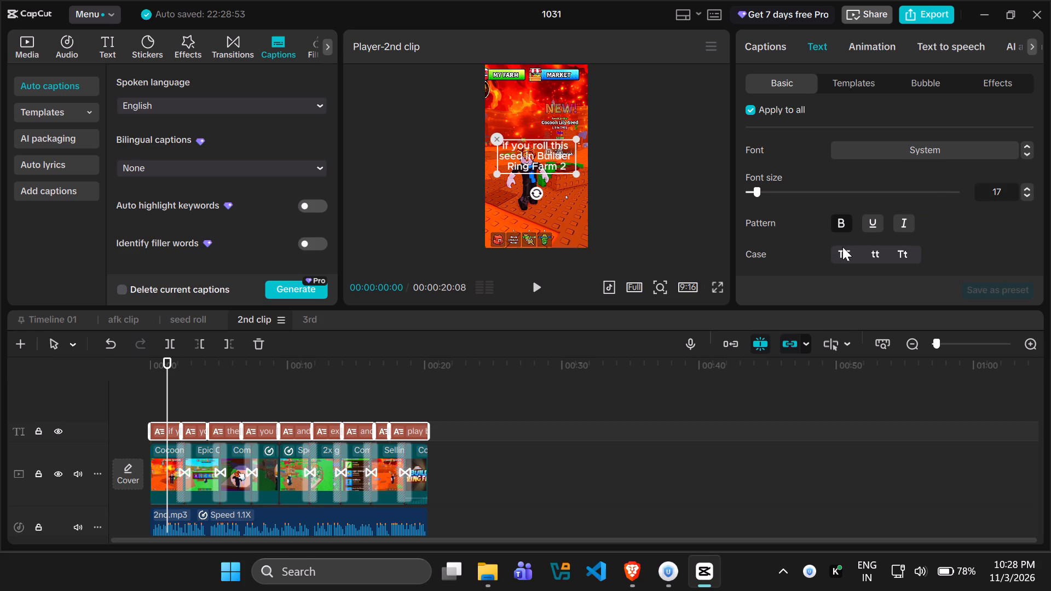
Change the font of all captions to the comic-style lettering font.
click(940, 152)
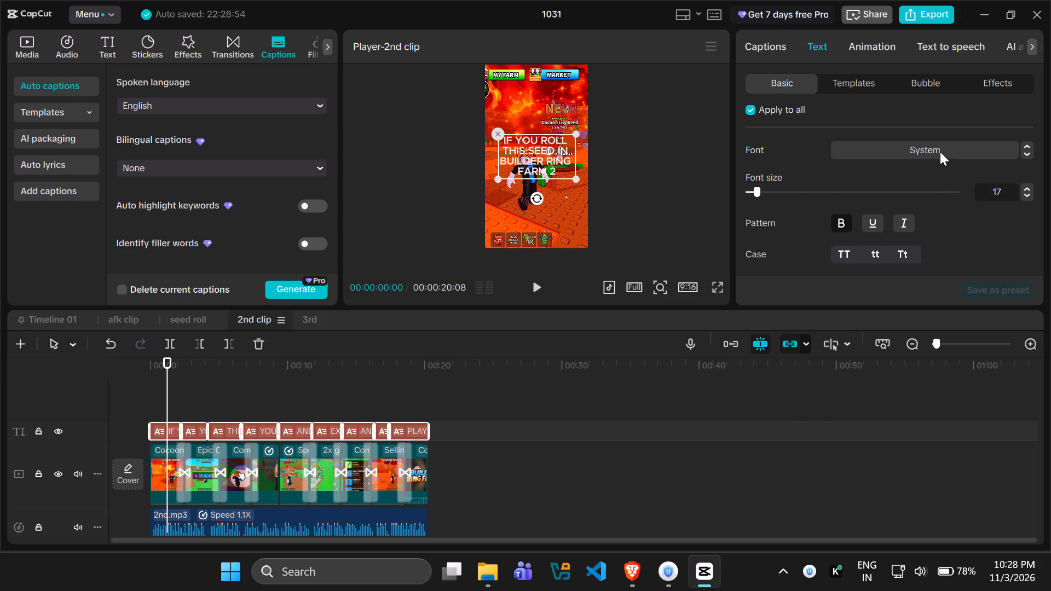
click(937, 186)
Apply the preset style with white text and a black outline to all captions.
scroll(827, 251, down, 3)
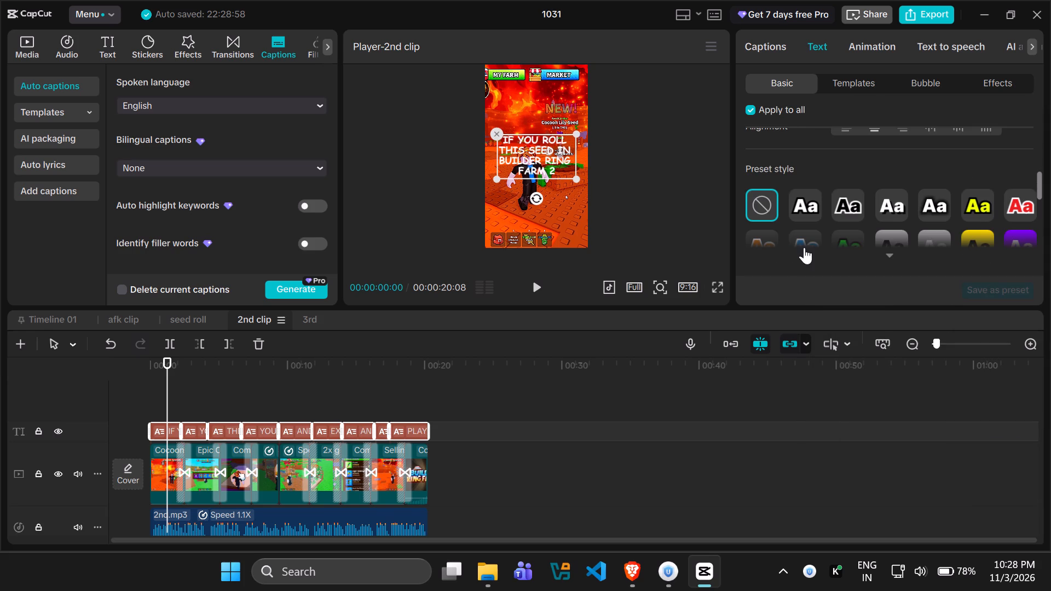
click(805, 213)
Enable a black shadow on all captions and set its opacity to 100%.
scroll(805, 213, down, 1)
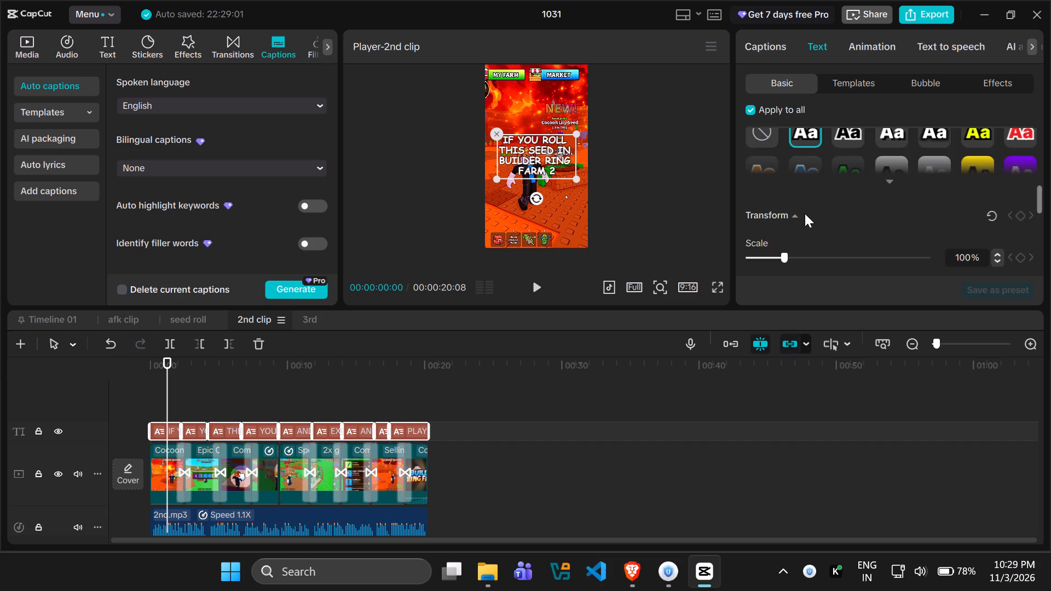
scroll(805, 213, down, 8)
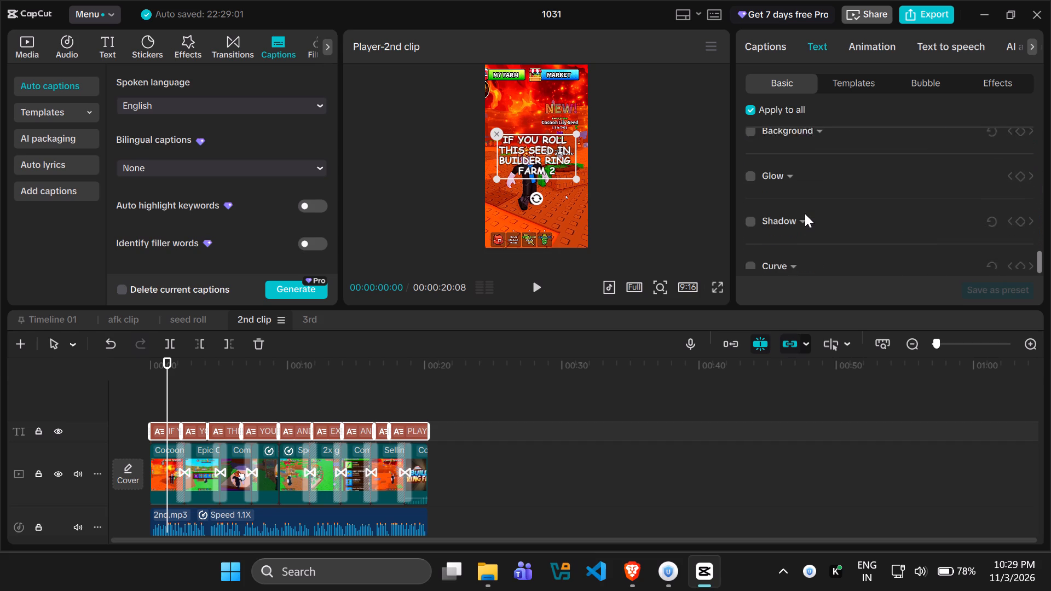
scroll(805, 213, down, 1)
click(752, 208)
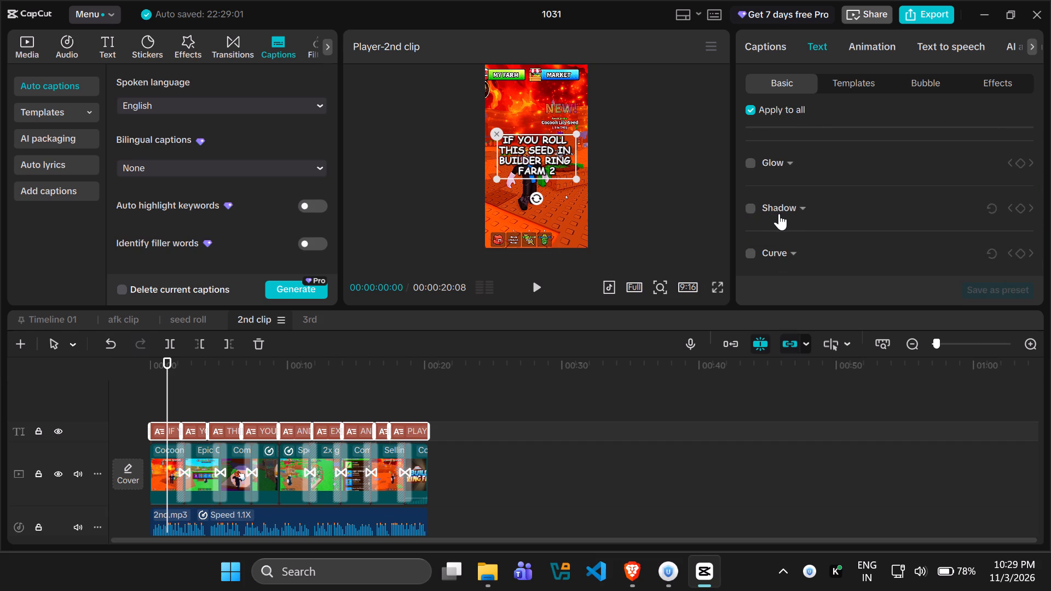
scroll(793, 217, down, 2)
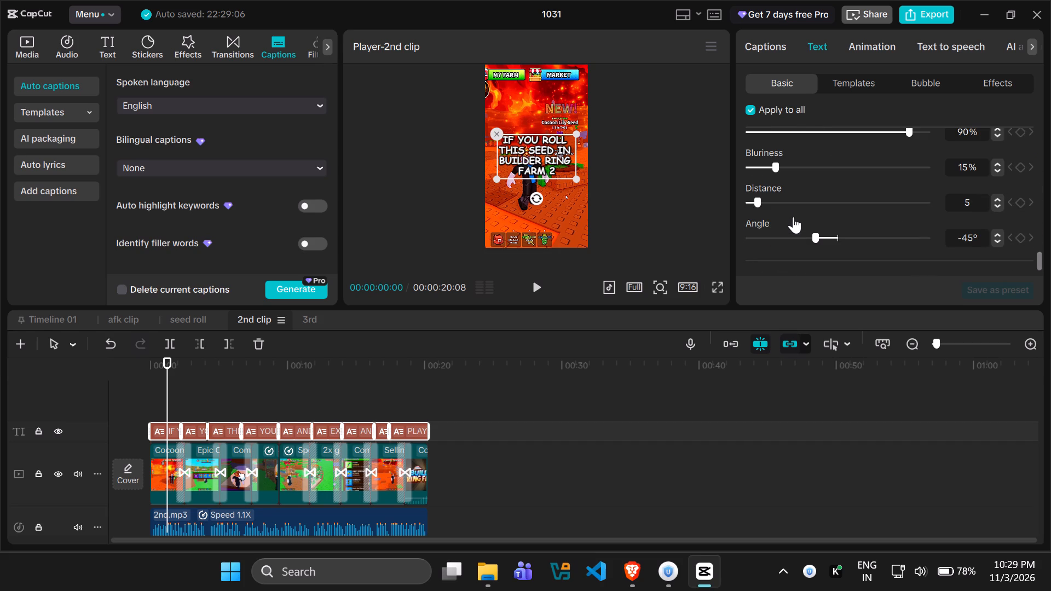
scroll(793, 217, down, 1)
scroll(793, 217, up, 1)
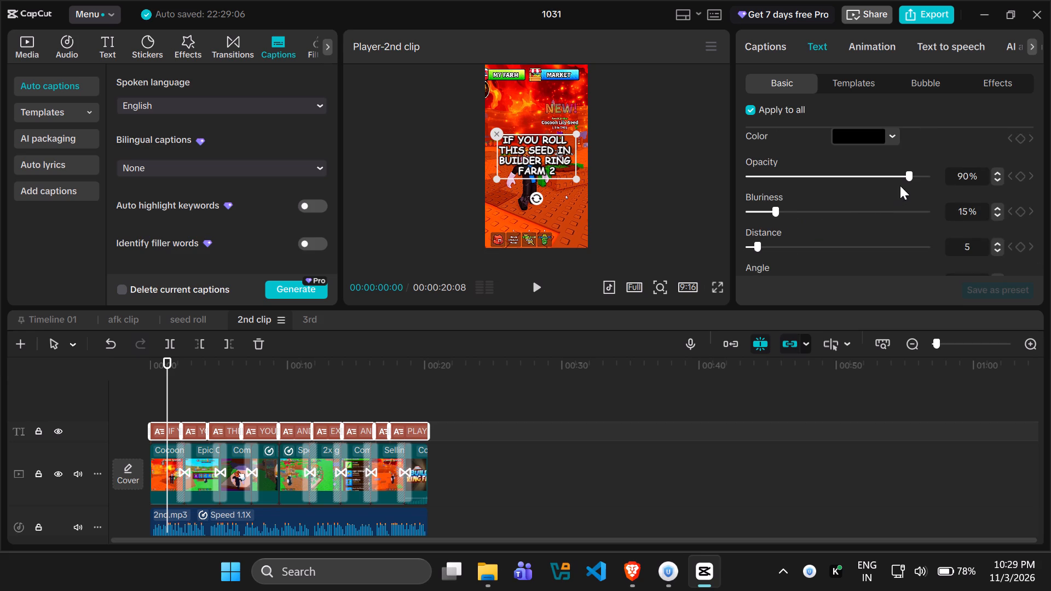
drag(901, 177, 949, 170)
scroll(761, 179, up, 1)
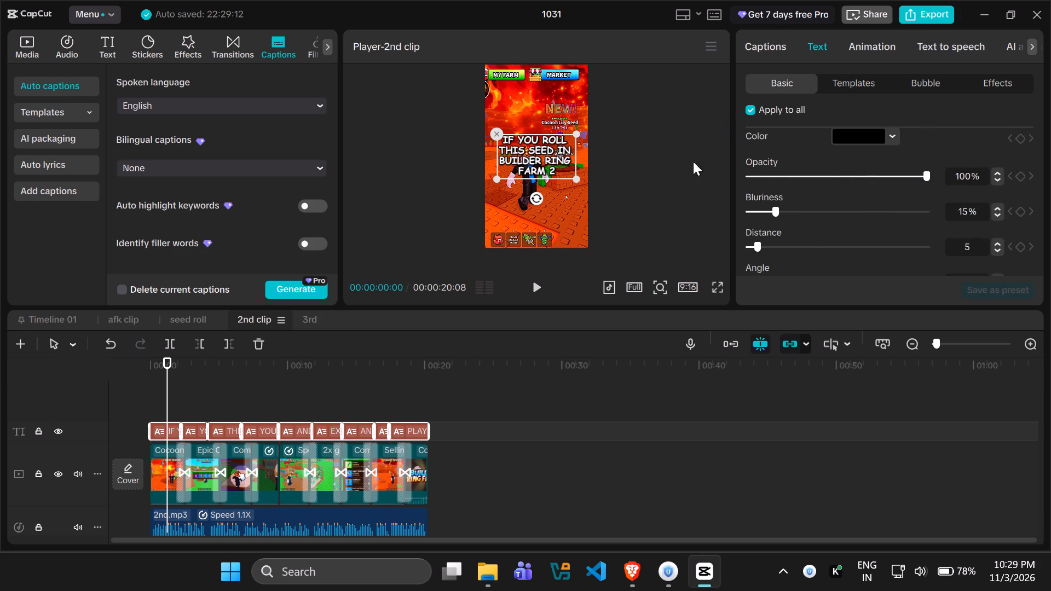
Search the caption animations for "stretch" and apply the "Slig…etch" animation to all captions.
drag(886, 32, 882, 38)
click(880, 42)
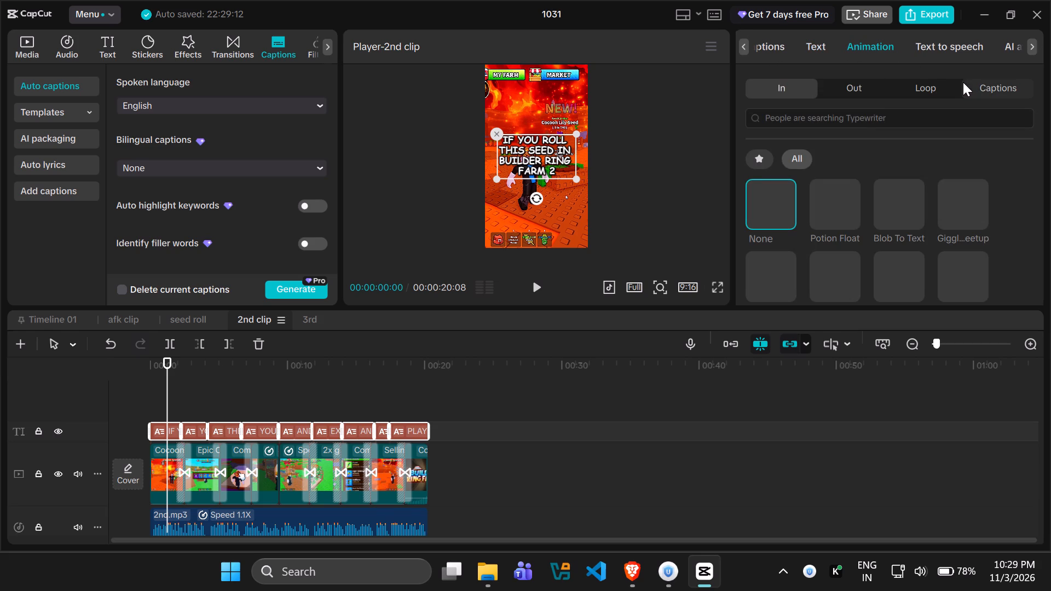
click(1006, 85)
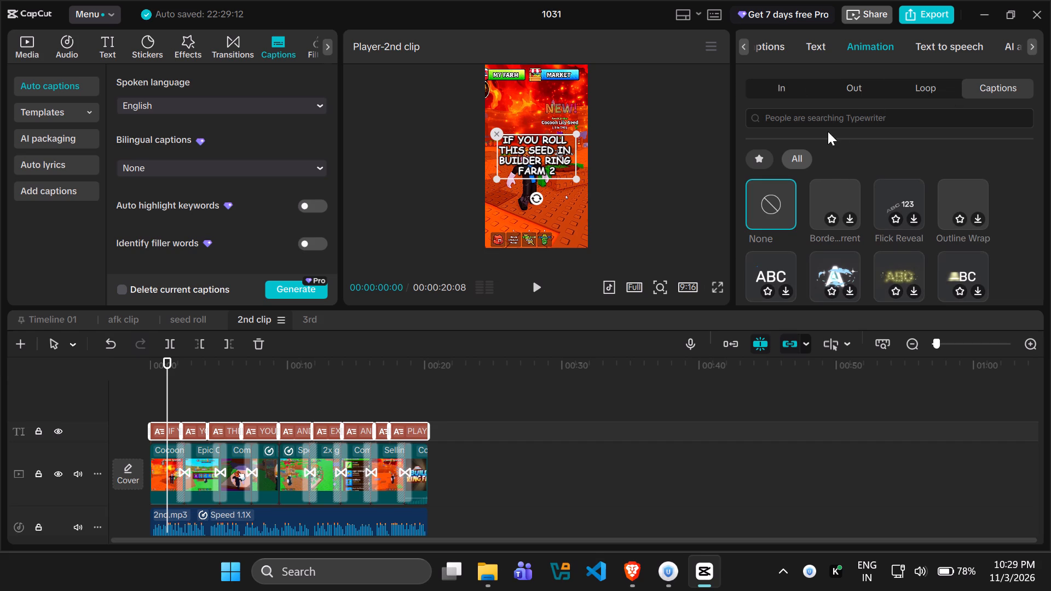
click(821, 120)
click(788, 158)
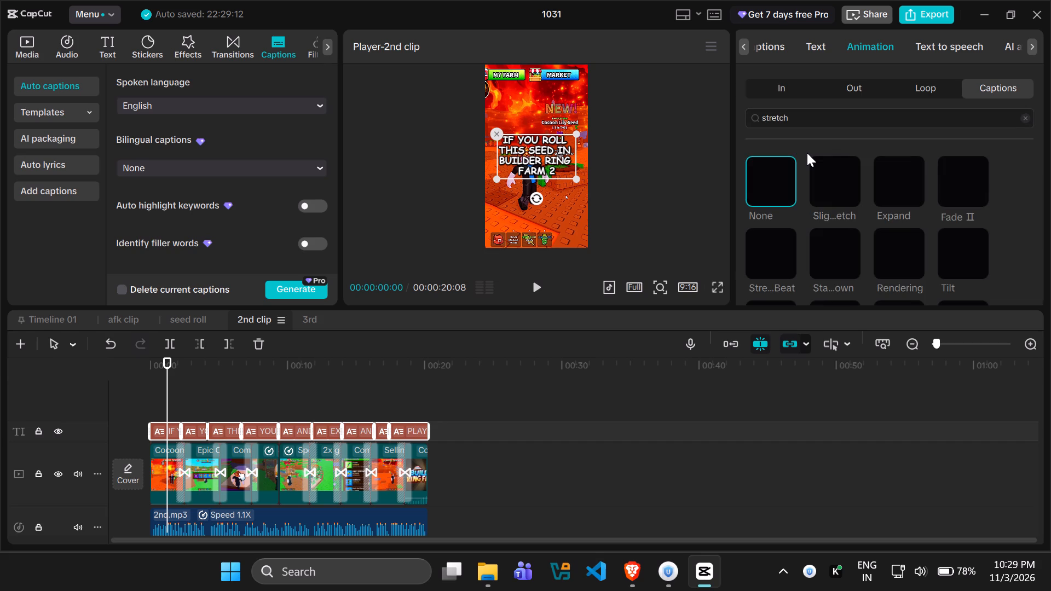
click(822, 181)
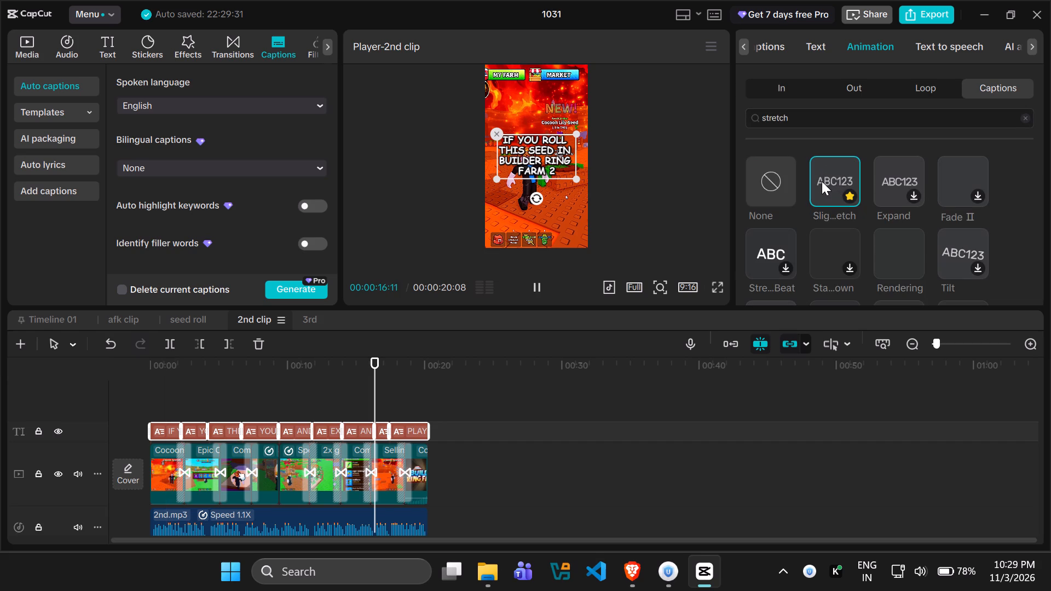
Play the 2nd clip briefly from the start to preview the animated captions.
drag(382, 373, 331, 373)
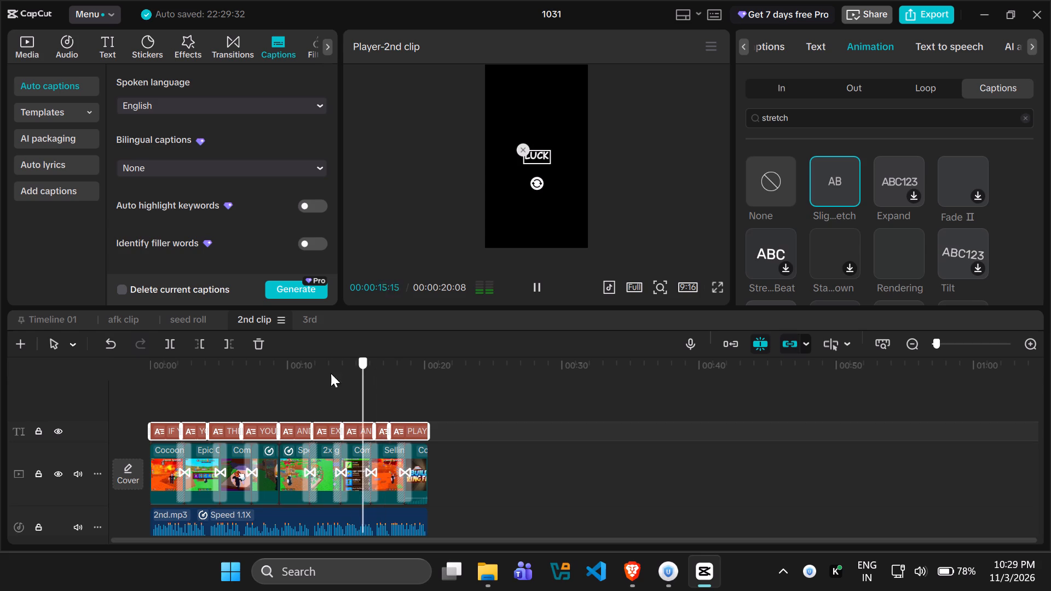
drag(331, 373, 0, 377)
click(535, 279)
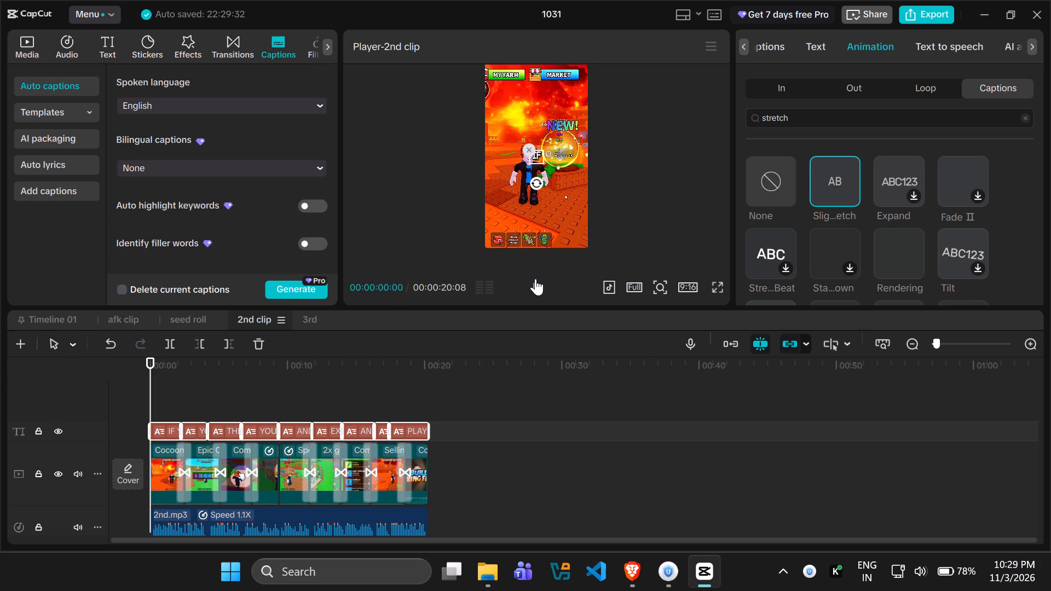
click(535, 279)
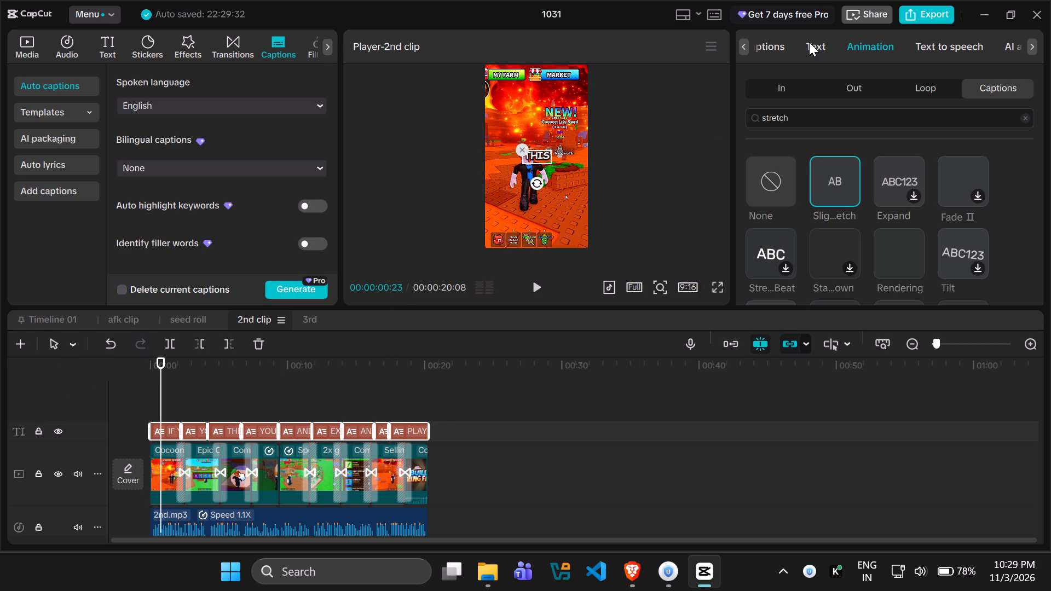
Automatically highlight the keywords in the 2nd clip's captions.
drag(804, 42, 966, 42)
click(768, 40)
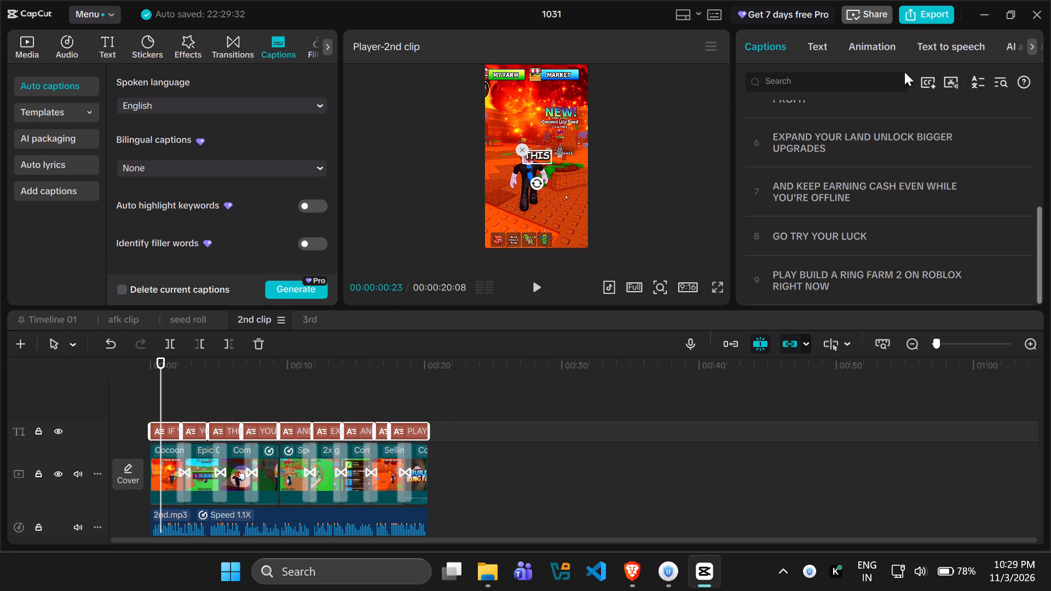
click(927, 78)
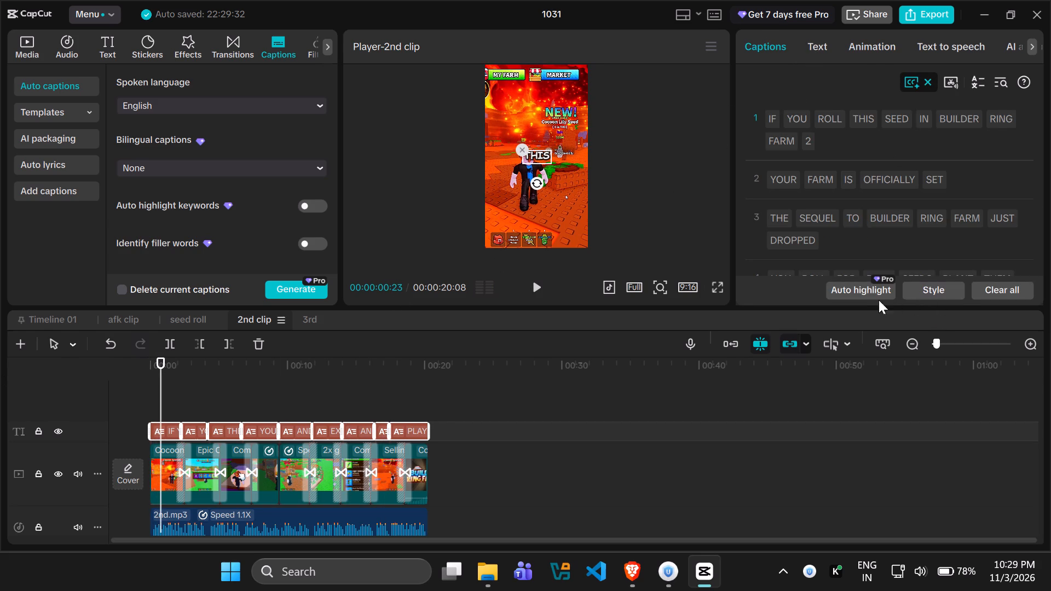
click(865, 293)
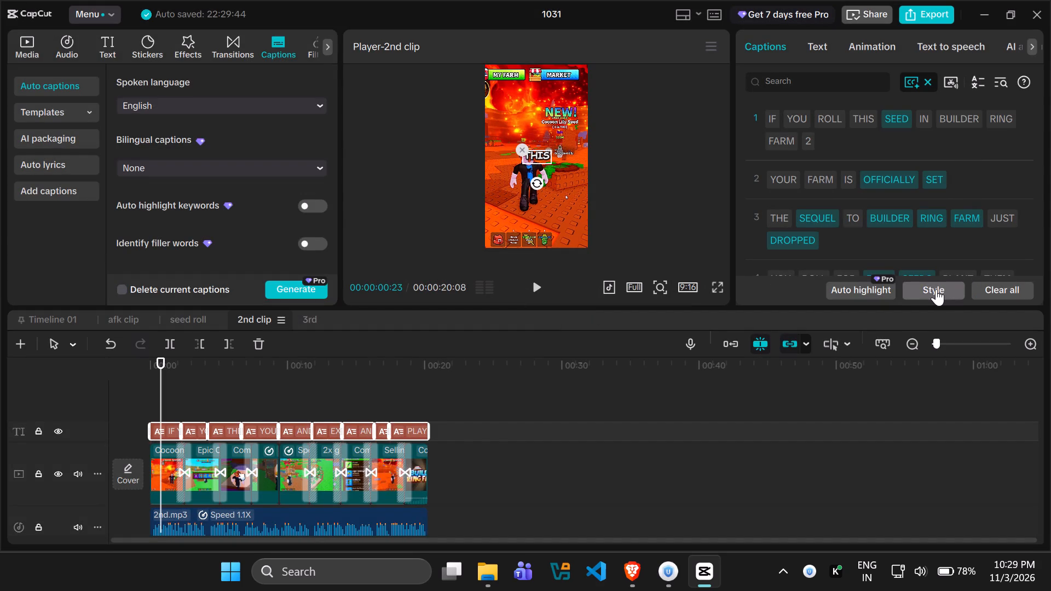
Highlight the keyword ROLL in caption 1 and the keywords PLAY, RING, FARM and NOW in caption 9.
click(824, 120)
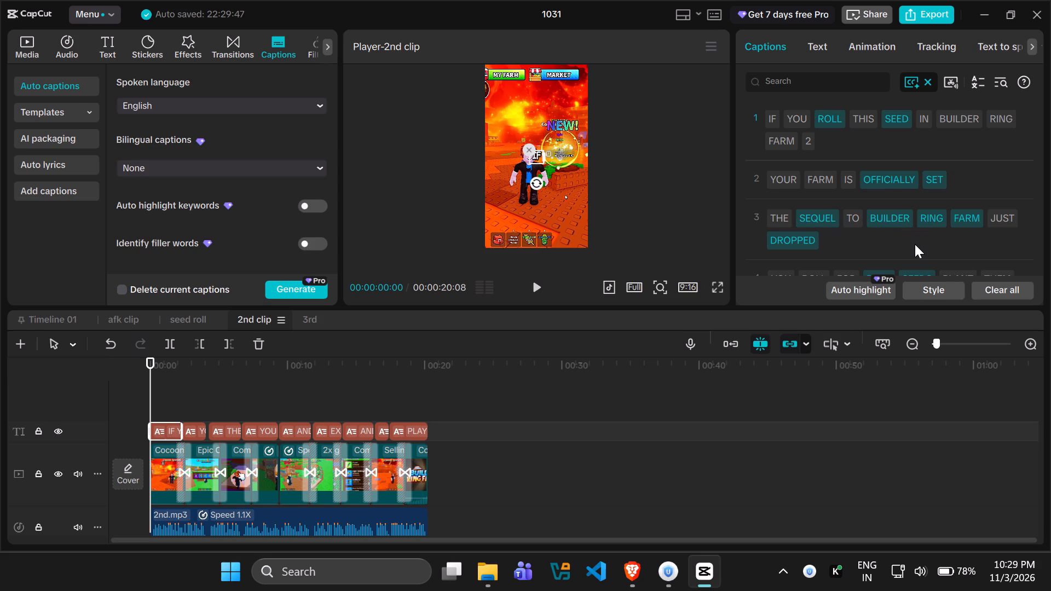
scroll(915, 244, down, 3)
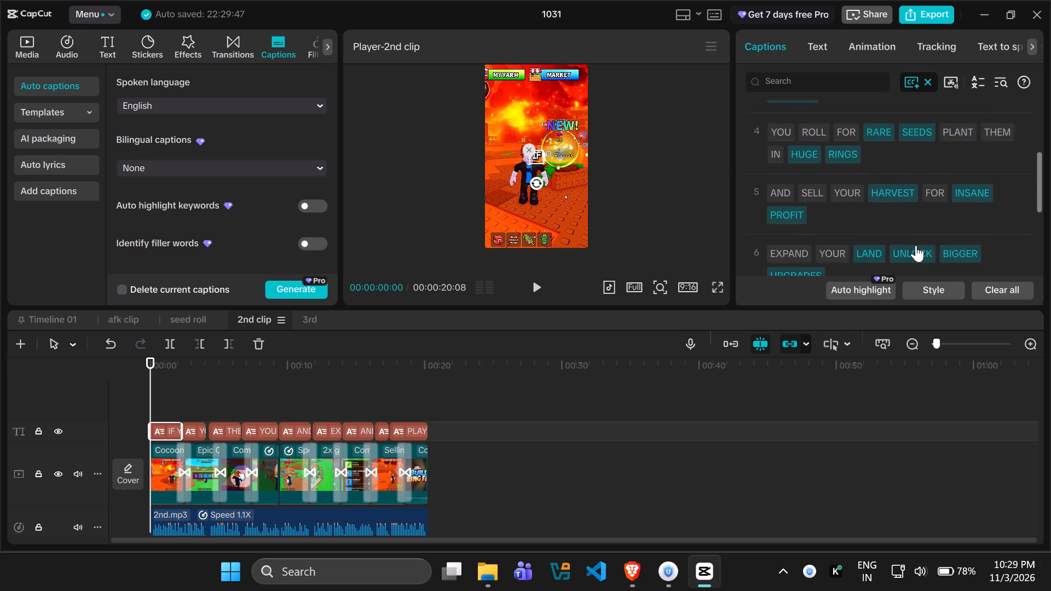
scroll(916, 245, down, 5)
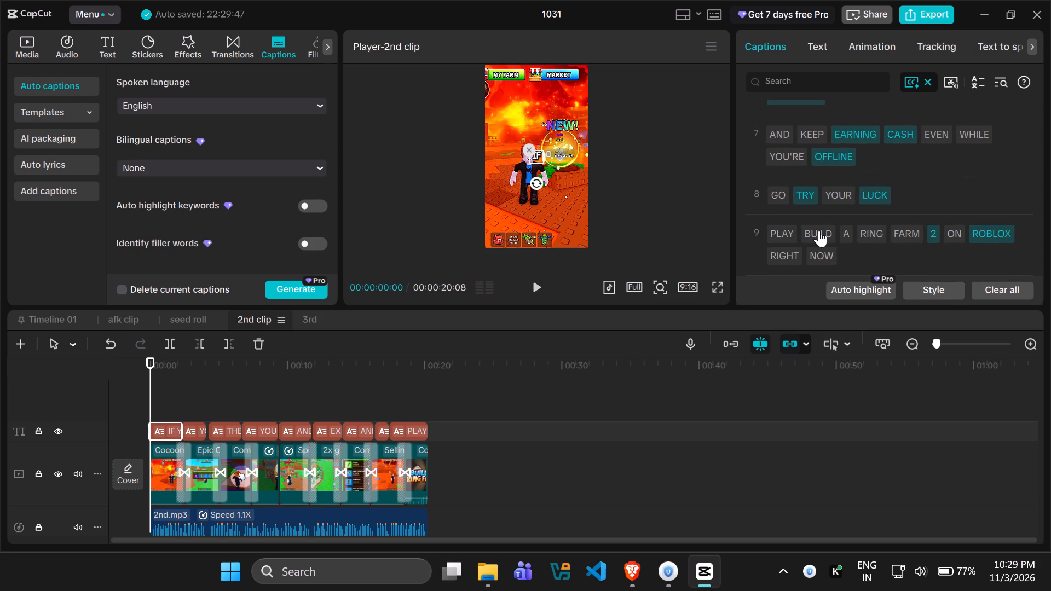
click(876, 233)
click(811, 231)
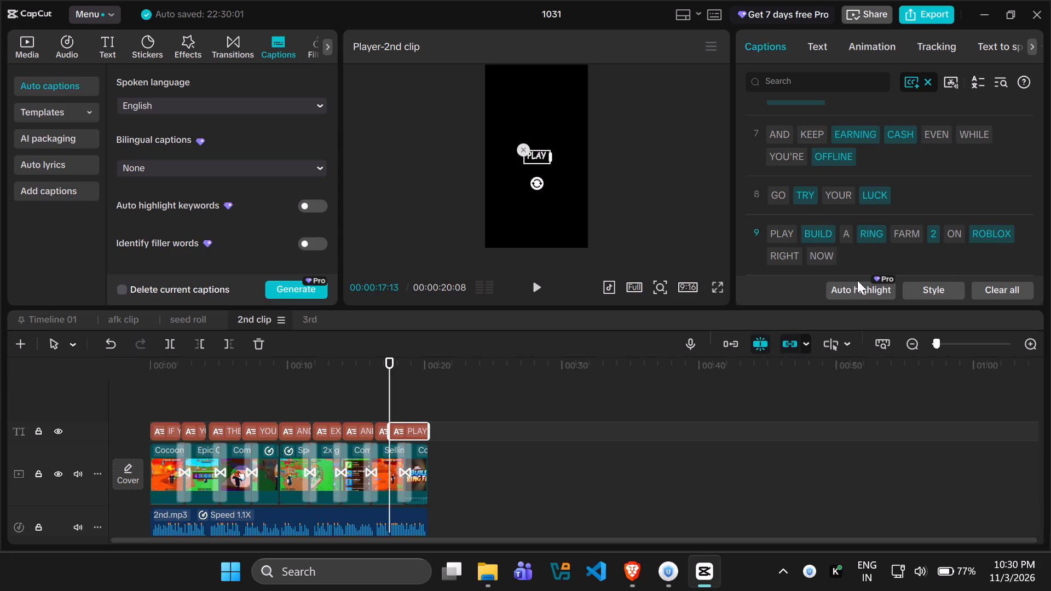
click(820, 231)
click(787, 231)
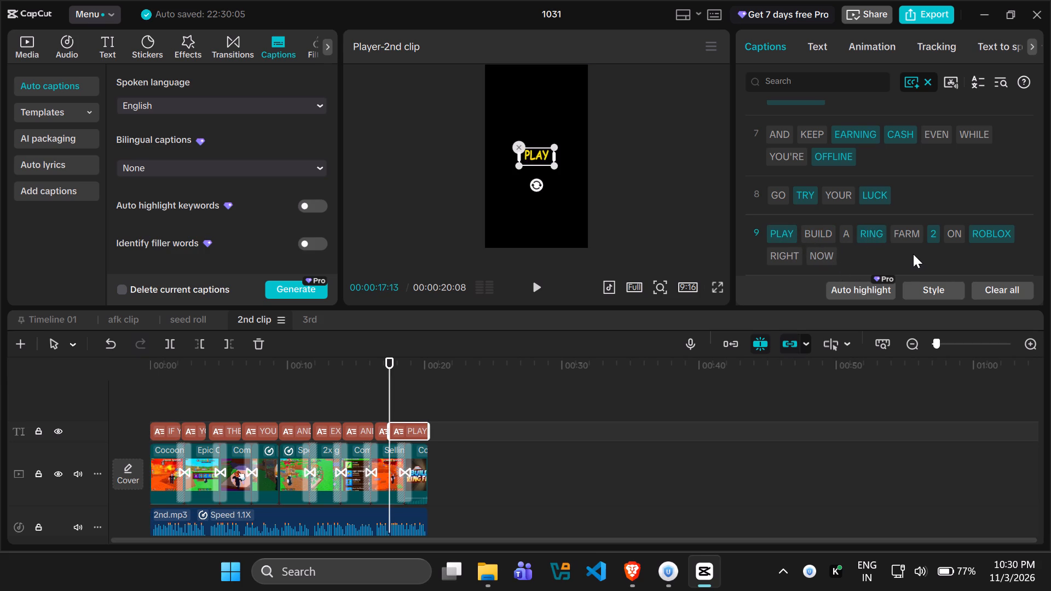
click(904, 231)
click(817, 259)
Style the highlighted keywords in bold with the Comic Sans MS Bold font and reduce their font size to about 18.
click(927, 289)
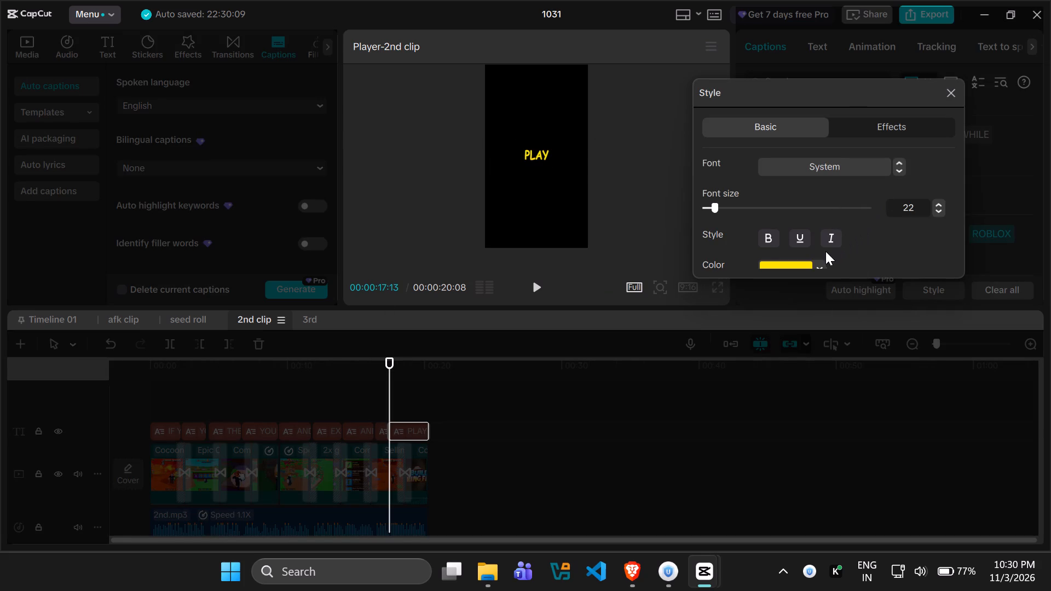
click(763, 235)
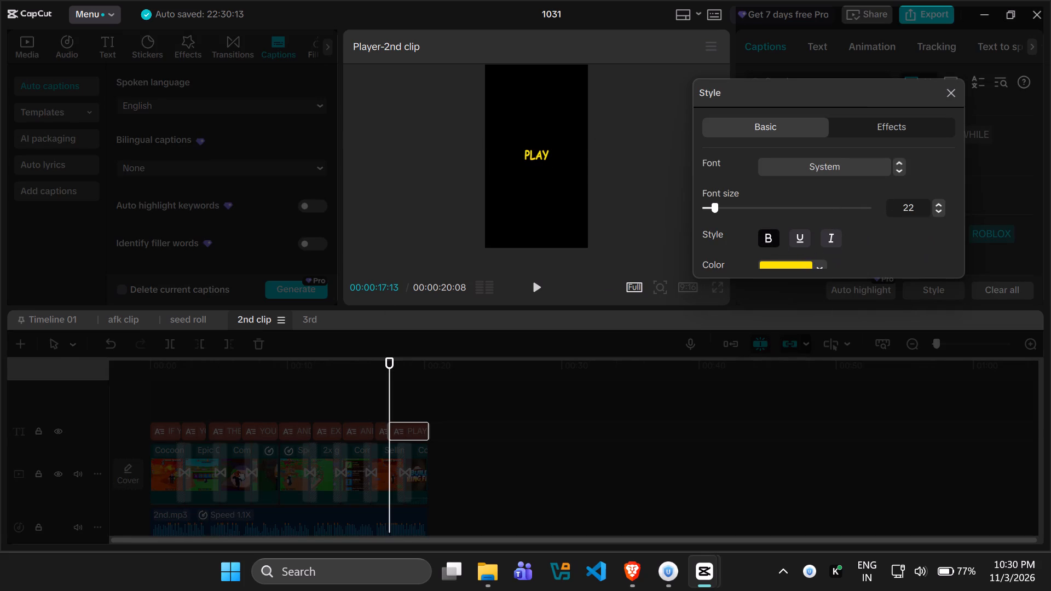
triple_click(942, 212)
click(940, 212)
click(851, 159)
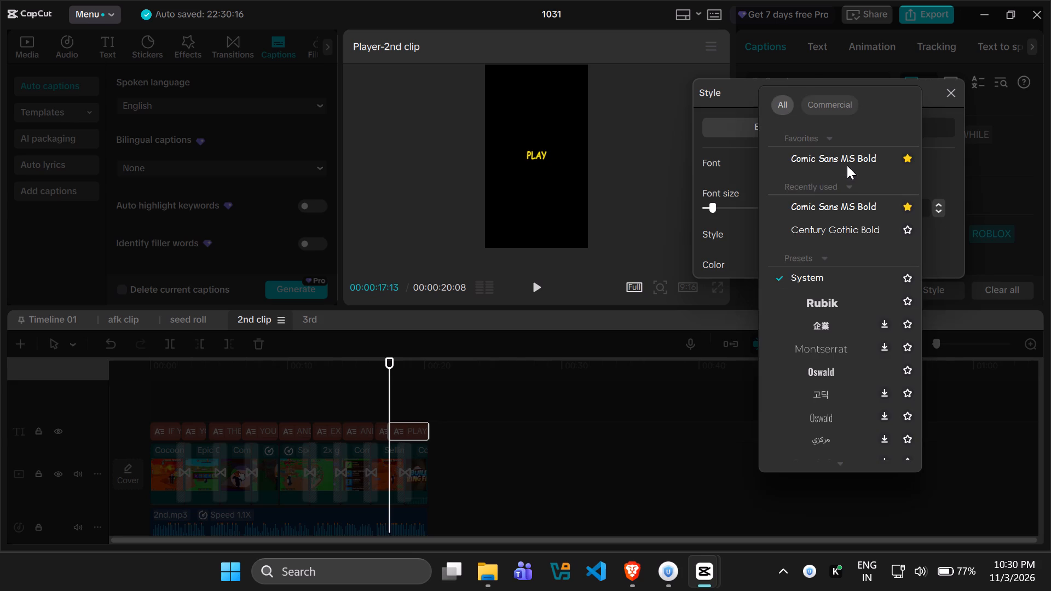
click(837, 160)
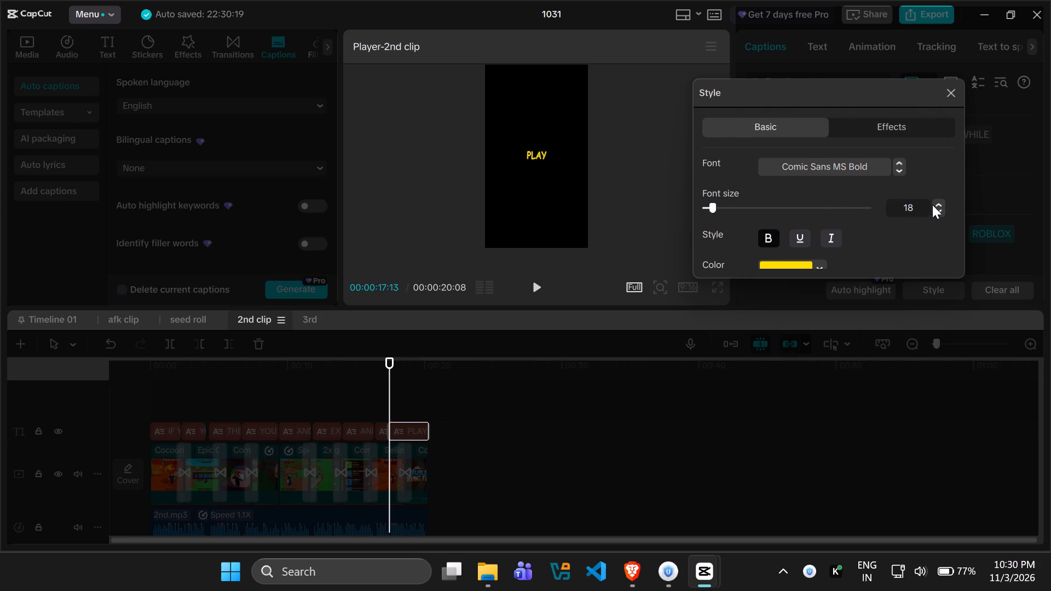
click(936, 202)
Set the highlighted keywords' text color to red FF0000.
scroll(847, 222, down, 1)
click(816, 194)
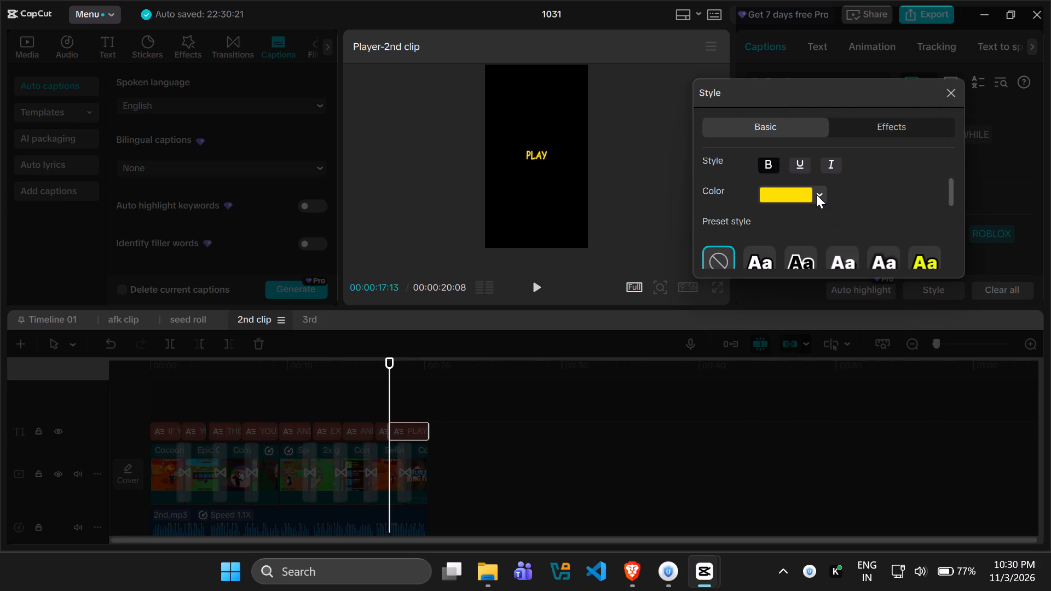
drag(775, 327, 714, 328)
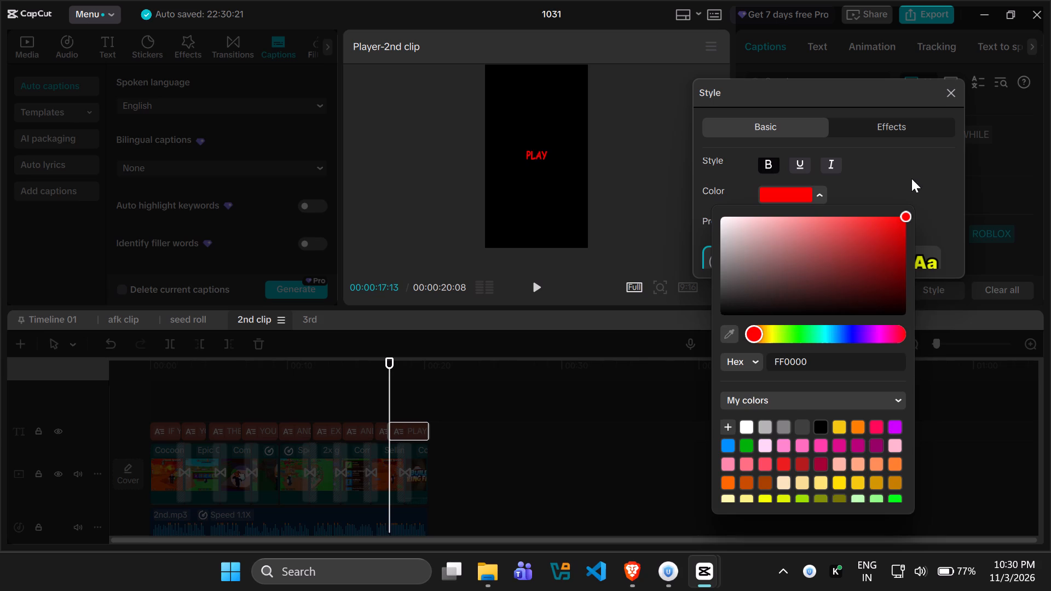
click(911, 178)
Apply the white preset style with black stroke to the highlighted keywords and recolor their text red.
click(764, 254)
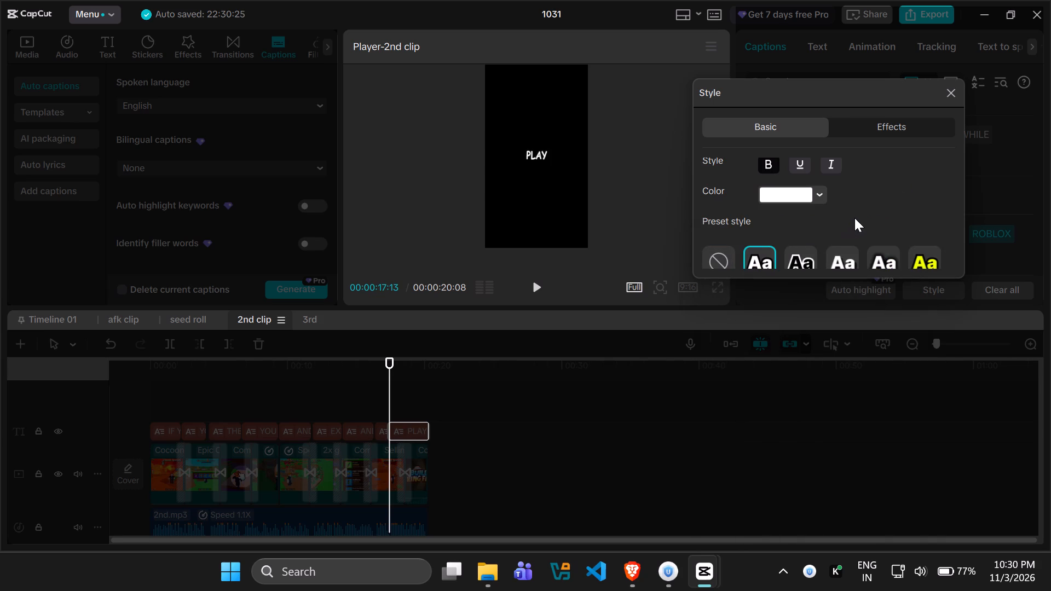
scroll(858, 216, down, 1)
scroll(856, 215, up, 1)
click(813, 190)
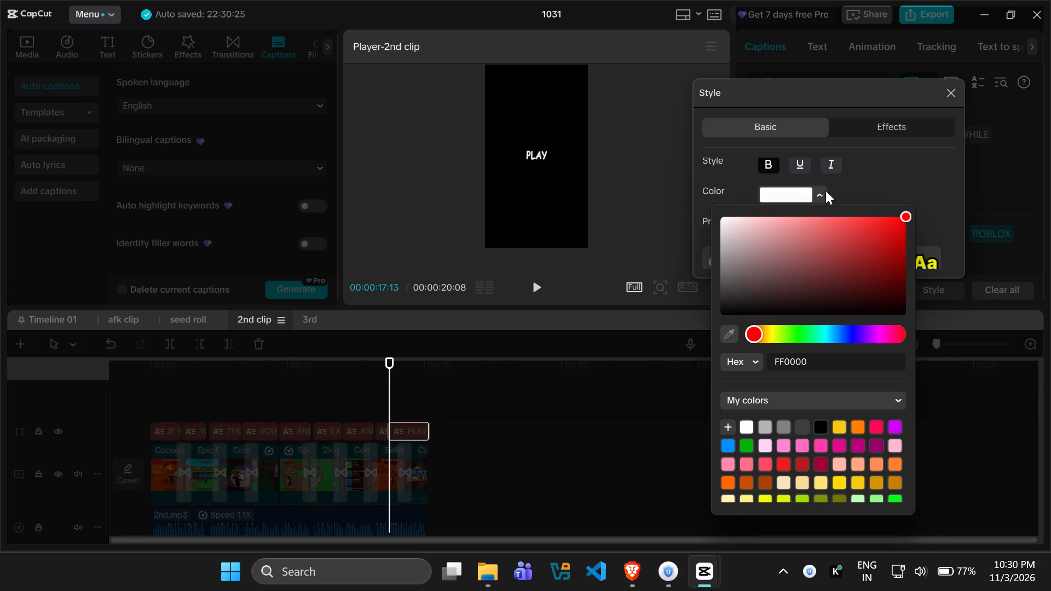
drag(893, 223, 943, 206)
click(943, 205)
Enable a black shadow on the highlighted keywords, set its opacity to 100%, and close the style settings.
scroll(882, 212, down, 2)
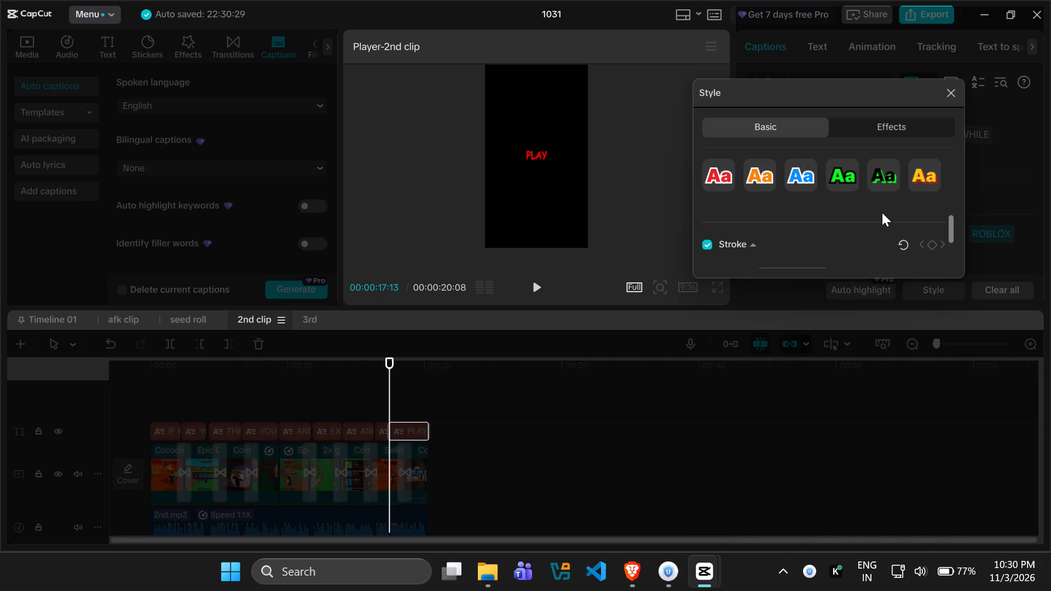
scroll(879, 212, down, 2)
scroll(805, 204, down, 2)
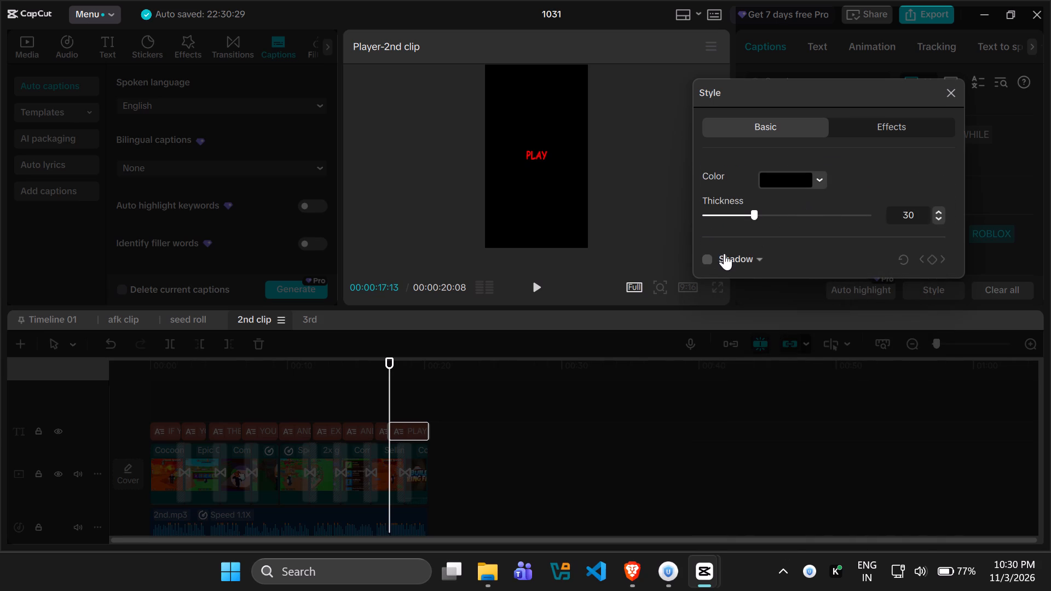
click(720, 256)
click(703, 257)
scroll(733, 257, down, 2)
scroll(856, 181, up, 1)
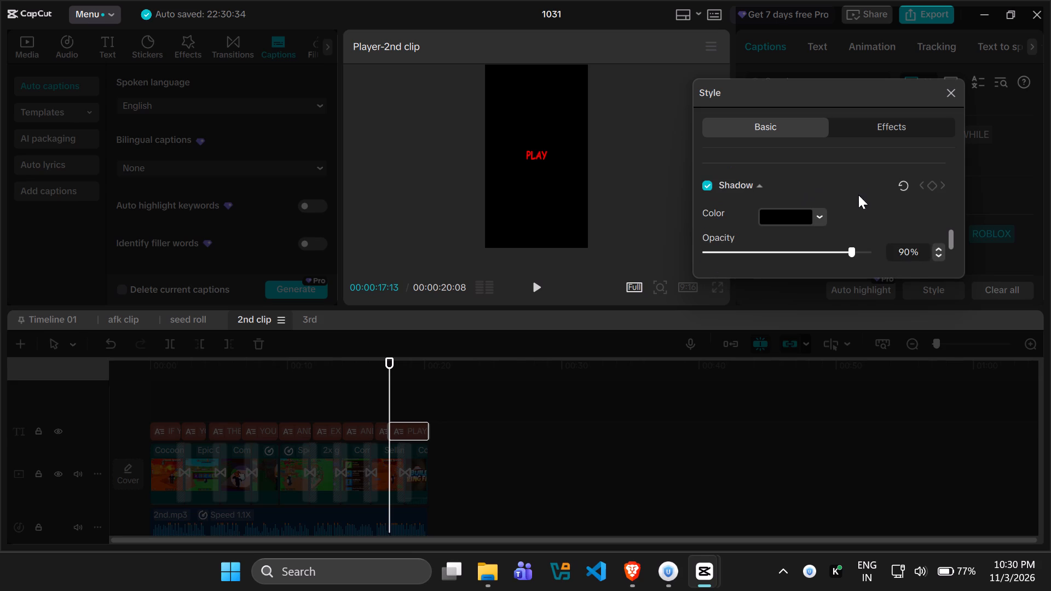
drag(854, 247, 880, 252)
click(949, 94)
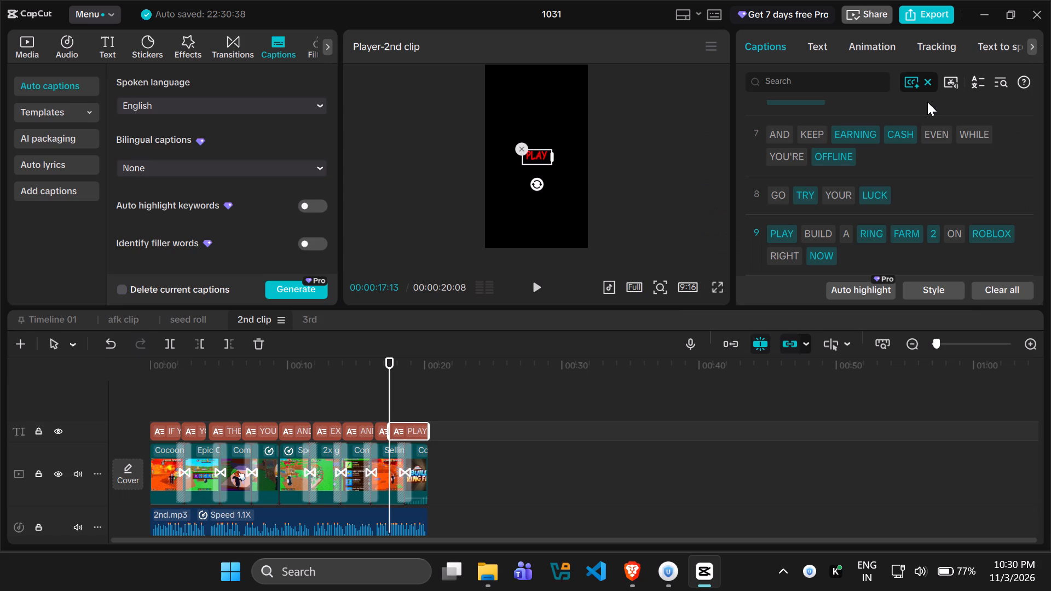
Return to the start, leave keyword highlighting, and change "BUILDER" to "BUILD A" in caption 1.
drag(392, 372, 139, 373)
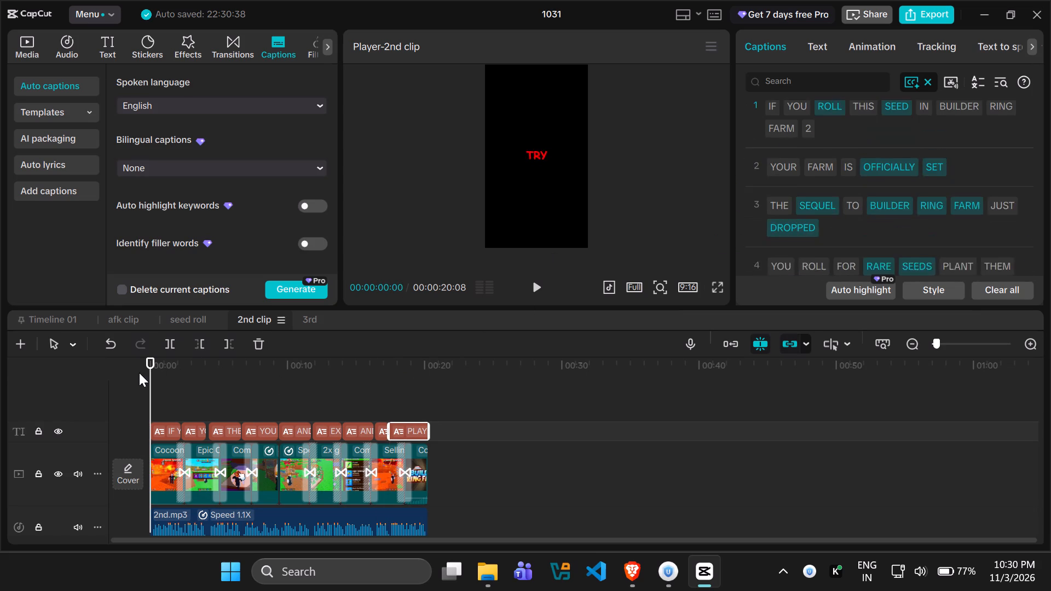
click(807, 47)
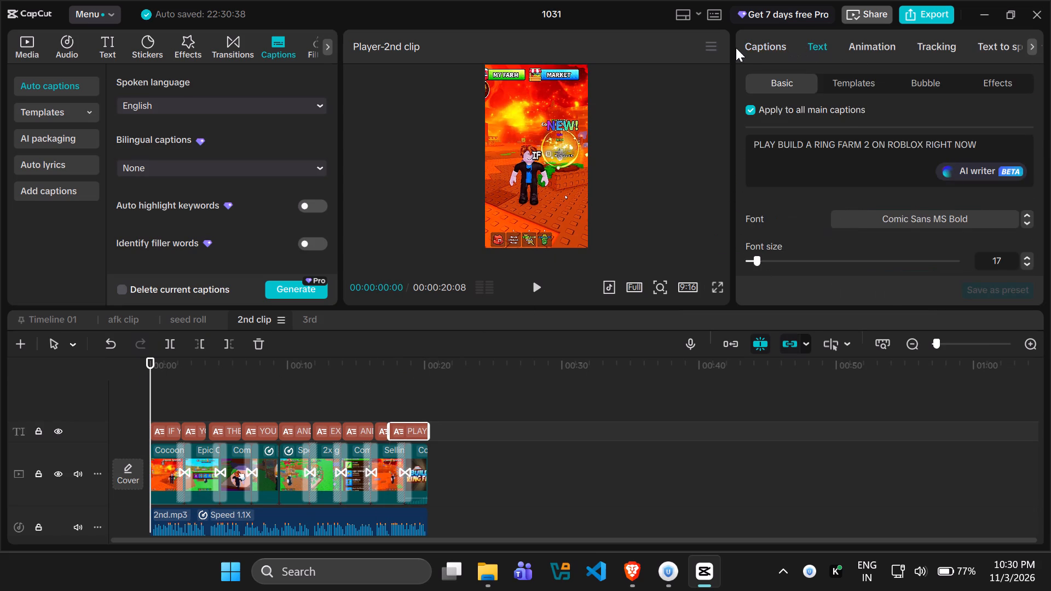
click(736, 48)
click(931, 81)
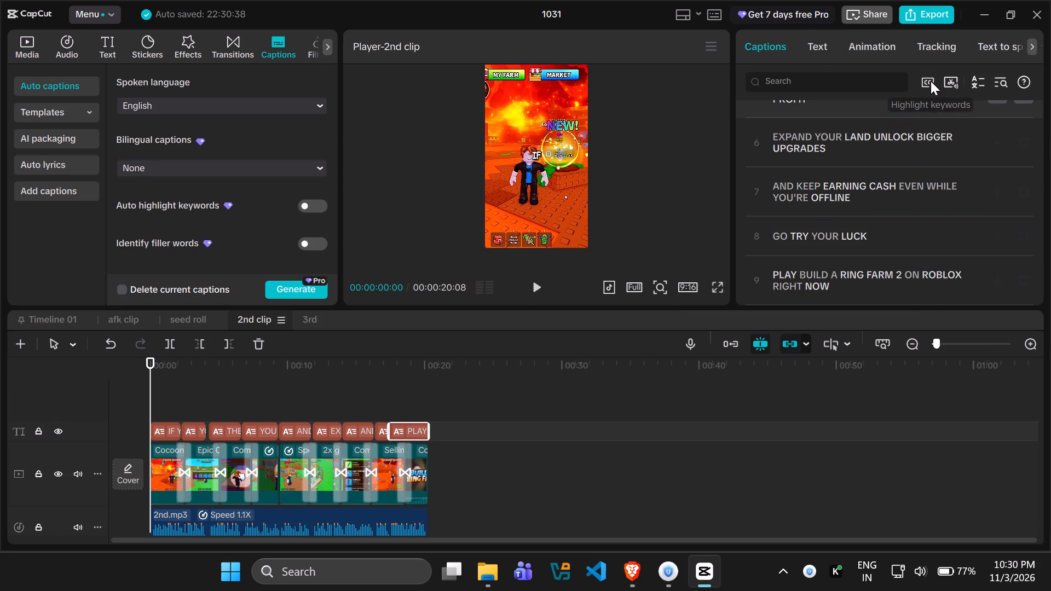
scroll(872, 161, up, 8)
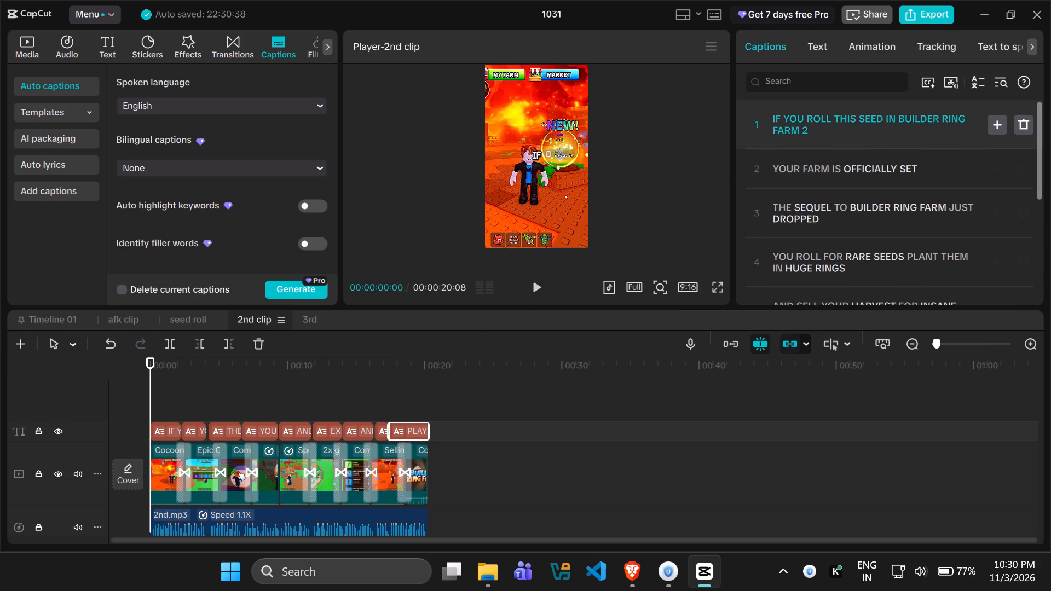
double_click(939, 118)
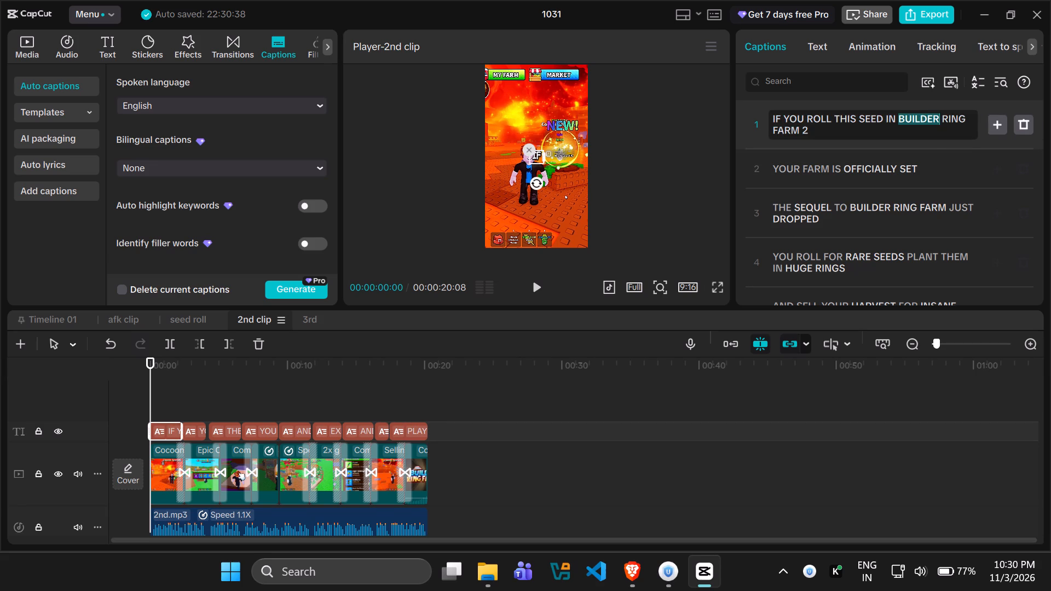
click(936, 119)
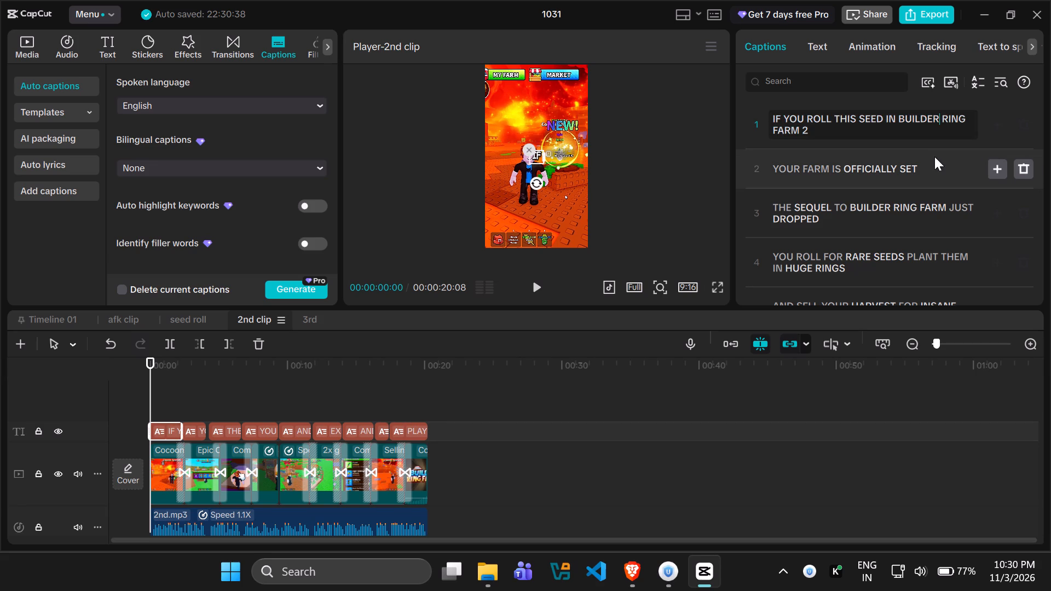
key(BackSpace)
key(BackSpace)
key(BackSpace)
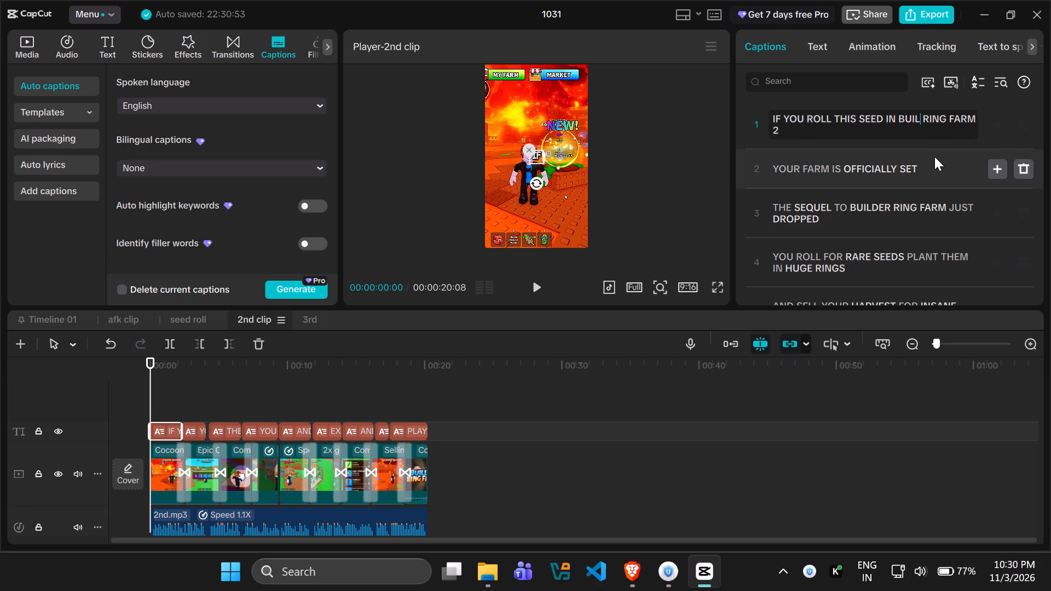
key(shift+d)
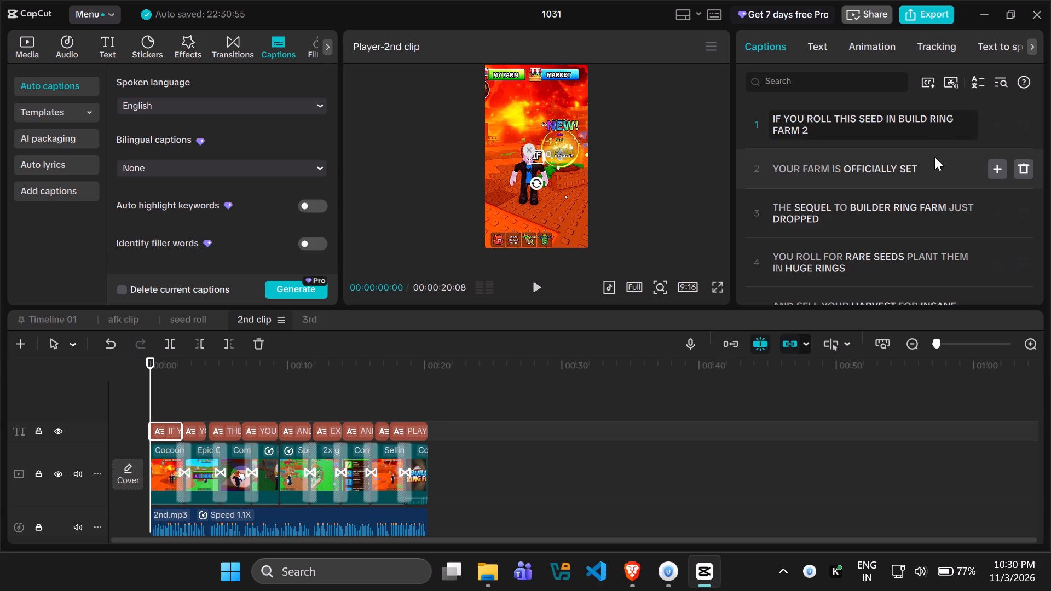
key(space)
text(A)
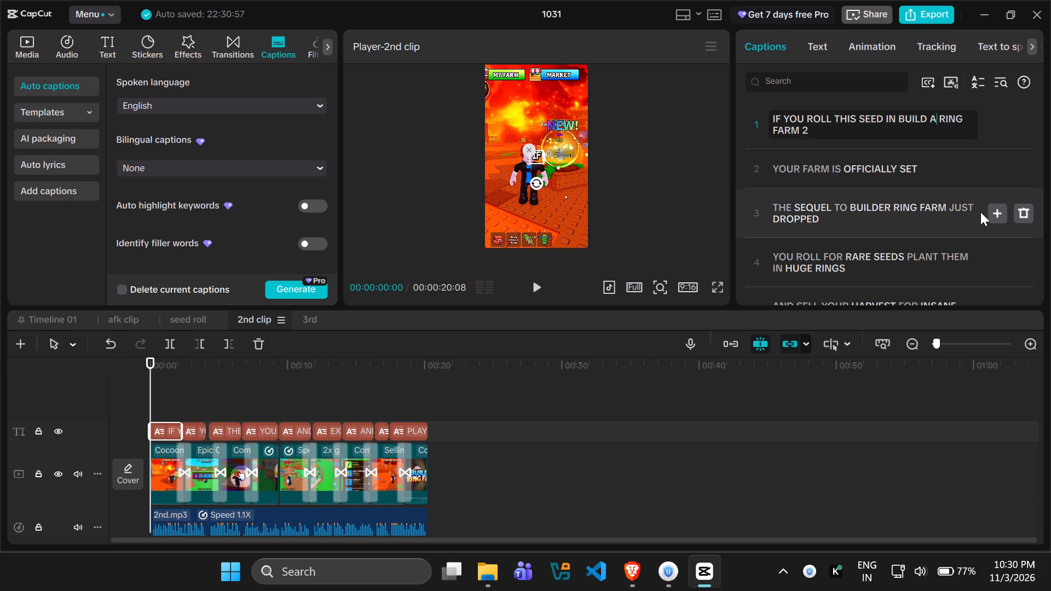
Change "BUILDER" to "BUILD A" in caption 3 so it reads "THE SEQUEL TO BUILD A RING FARM JUST DROPPED".
double_click(889, 212)
click(889, 212)
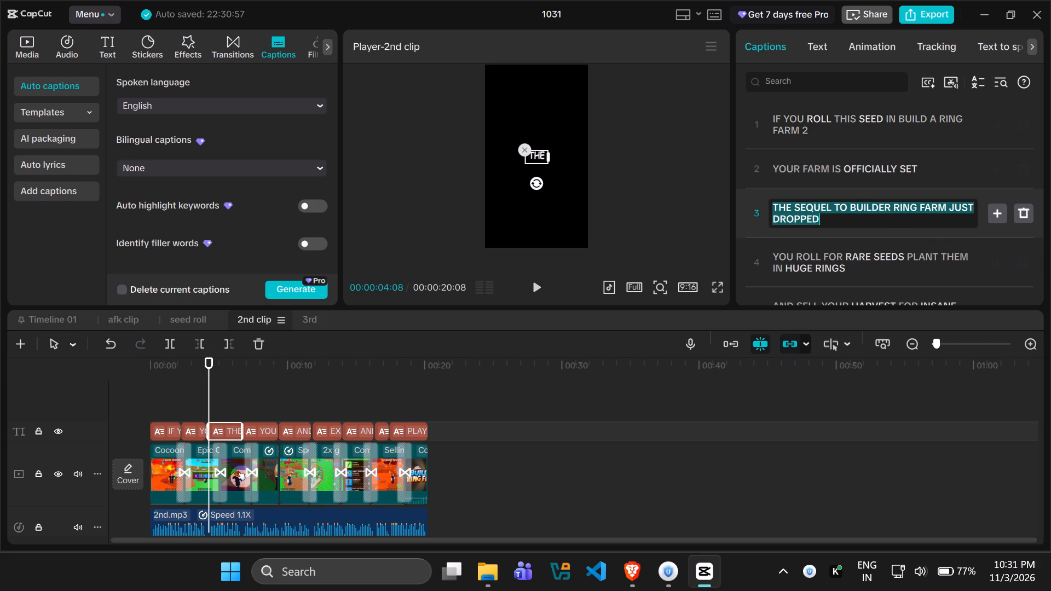
click(892, 208)
key(BackSpace)
key(BackSpace)
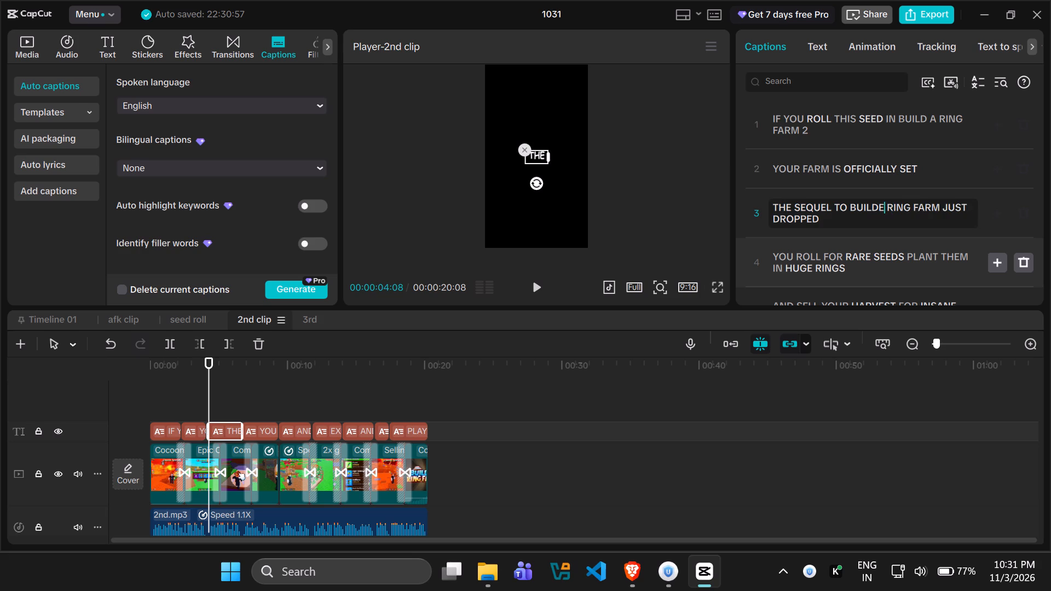
key(space)
text(A)
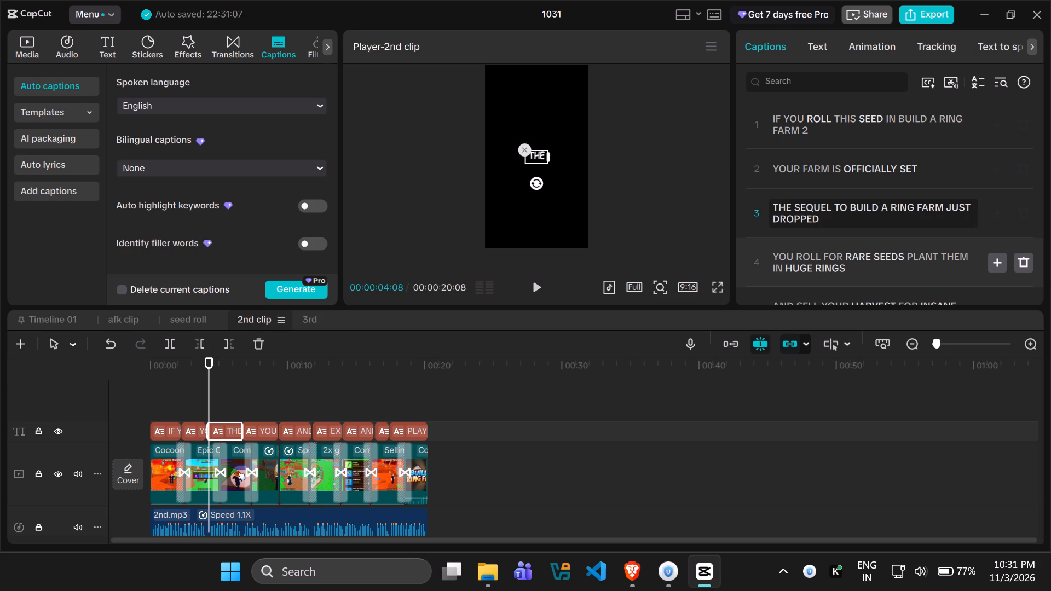
scroll(892, 224, down, 1)
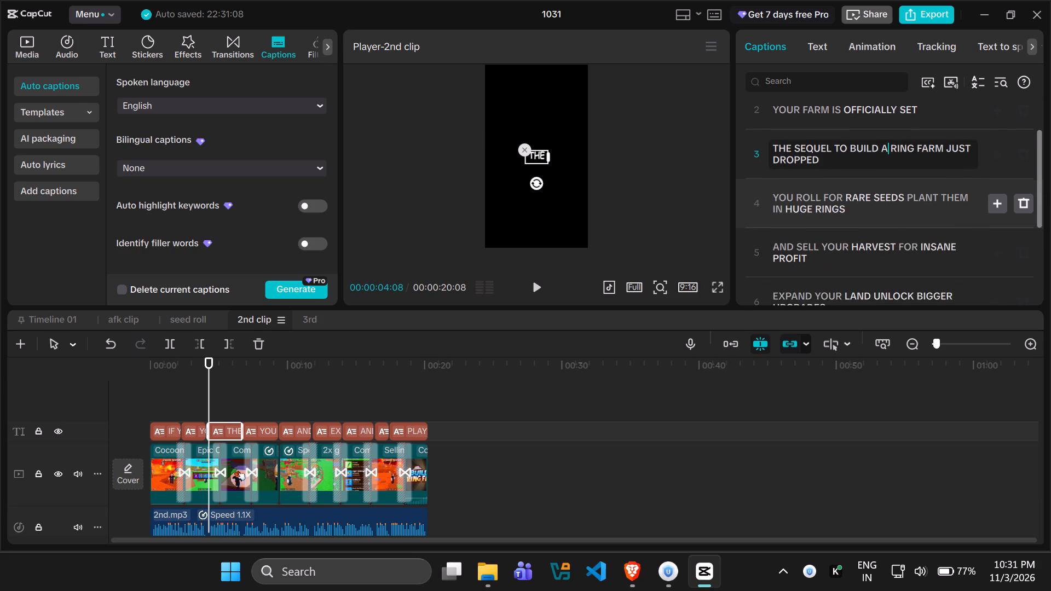
Highlight BUILD, RING, FARM and 2 as keywords in caption 1 of the 2nd clip, and leave keyword highlighting.
scroll(892, 224, down, 2)
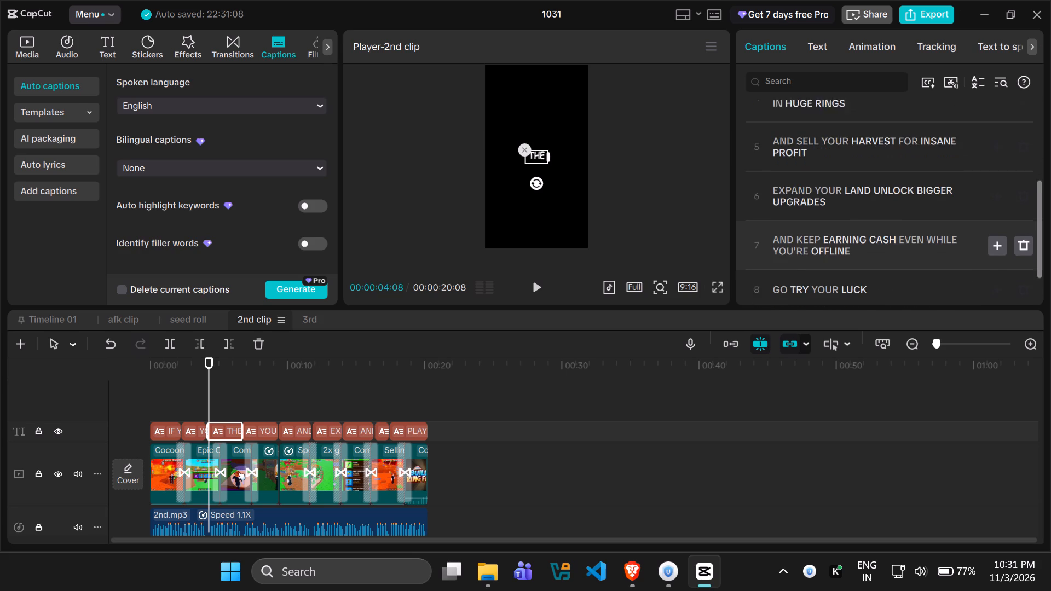
scroll(892, 224, down, 3)
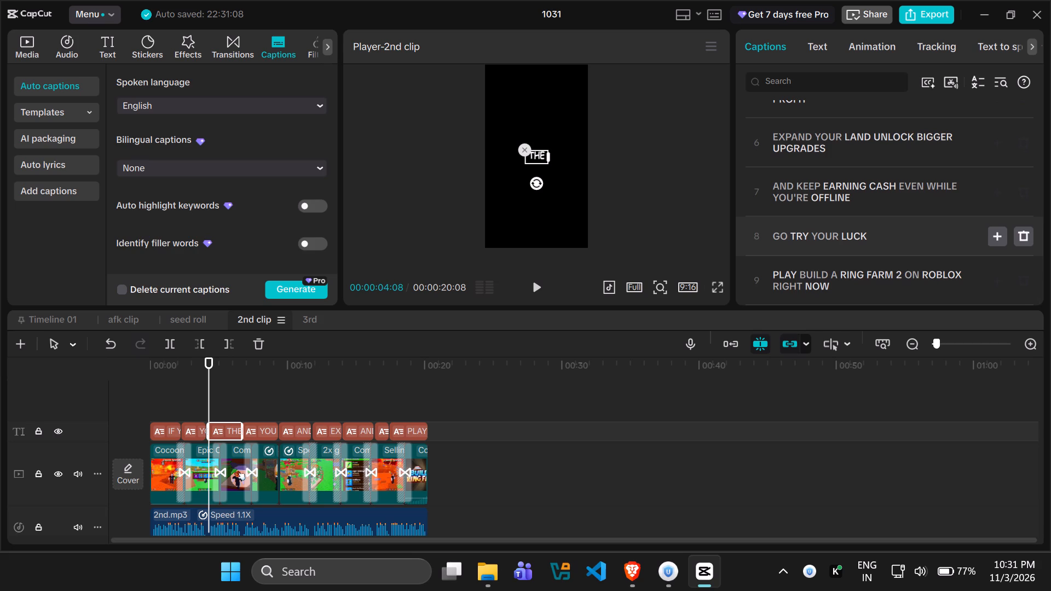
click(923, 81)
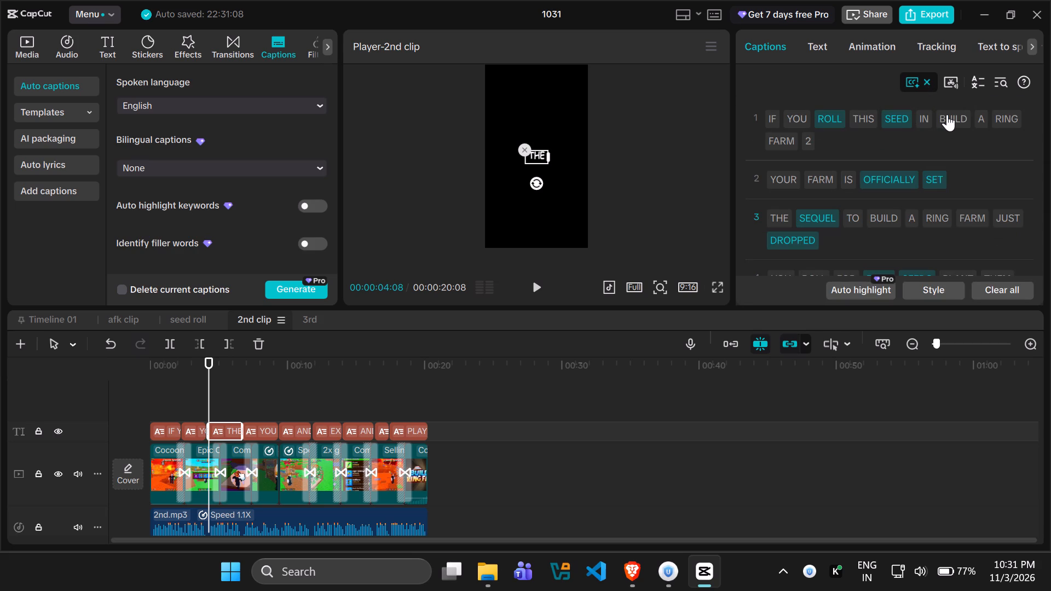
click(954, 117)
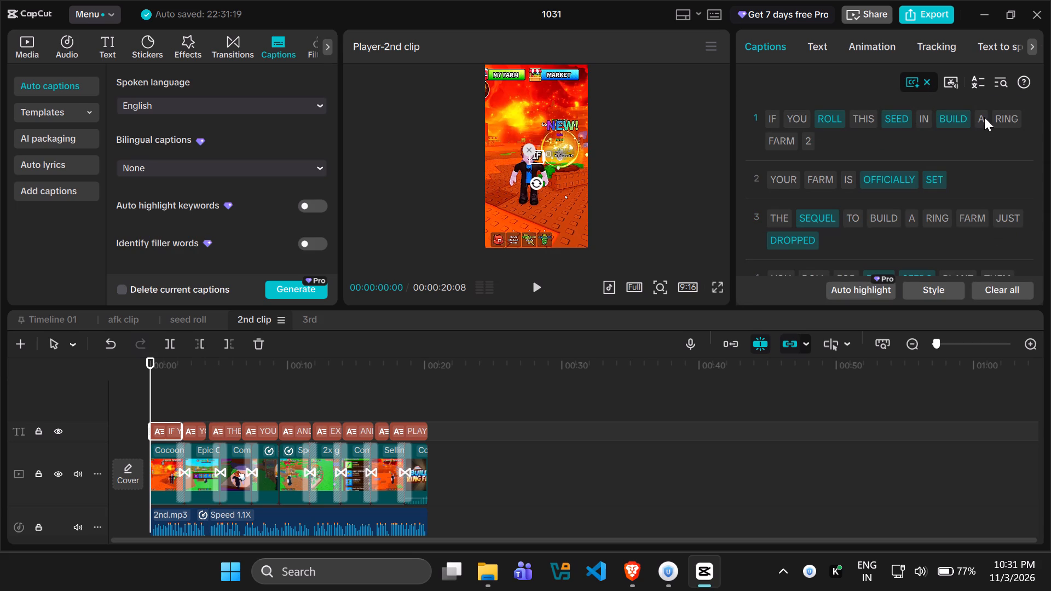
click(1005, 117)
click(787, 144)
click(815, 140)
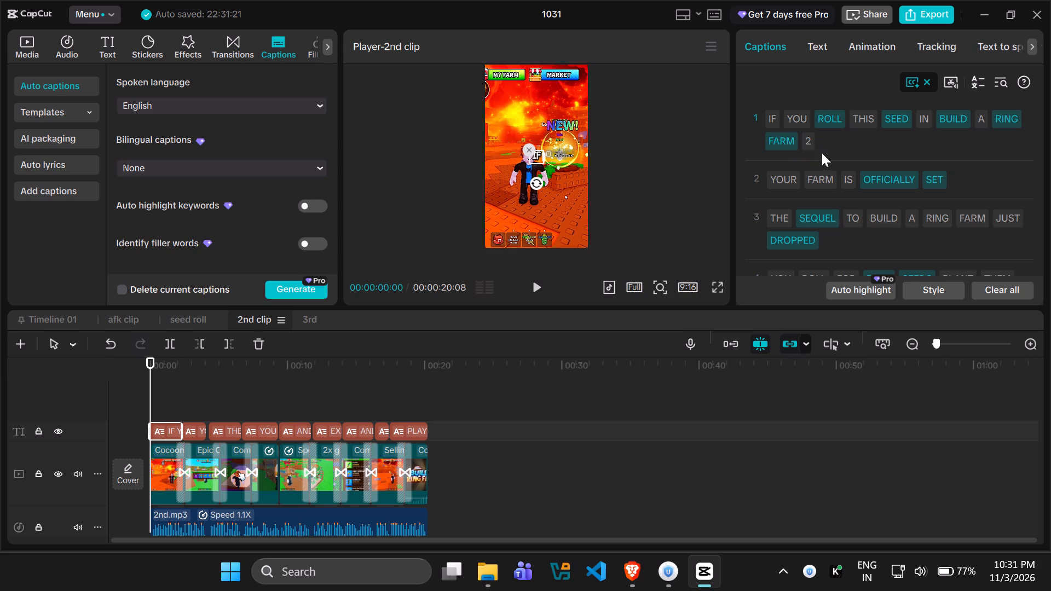
click(802, 141)
click(931, 83)
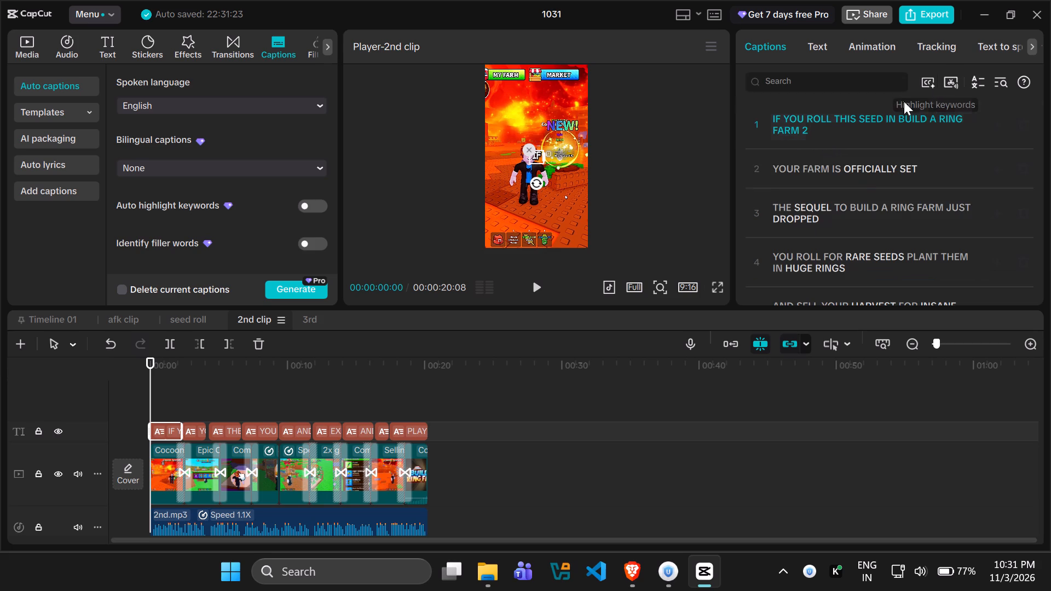
Open the 3rd timeline, select its first caption, and examine its text settings and the caption list.
click(303, 317)
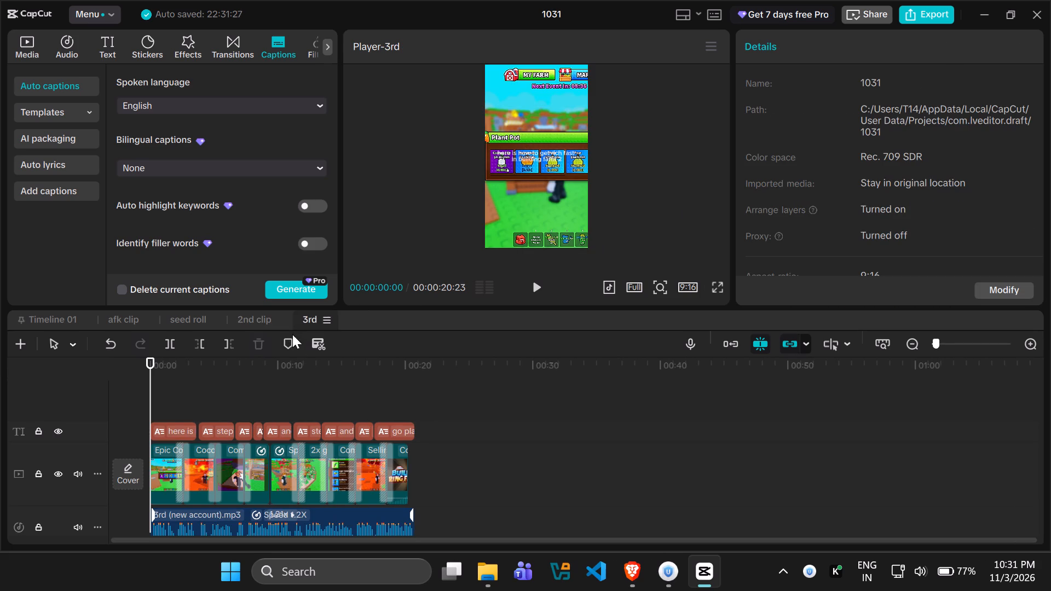
click(172, 427)
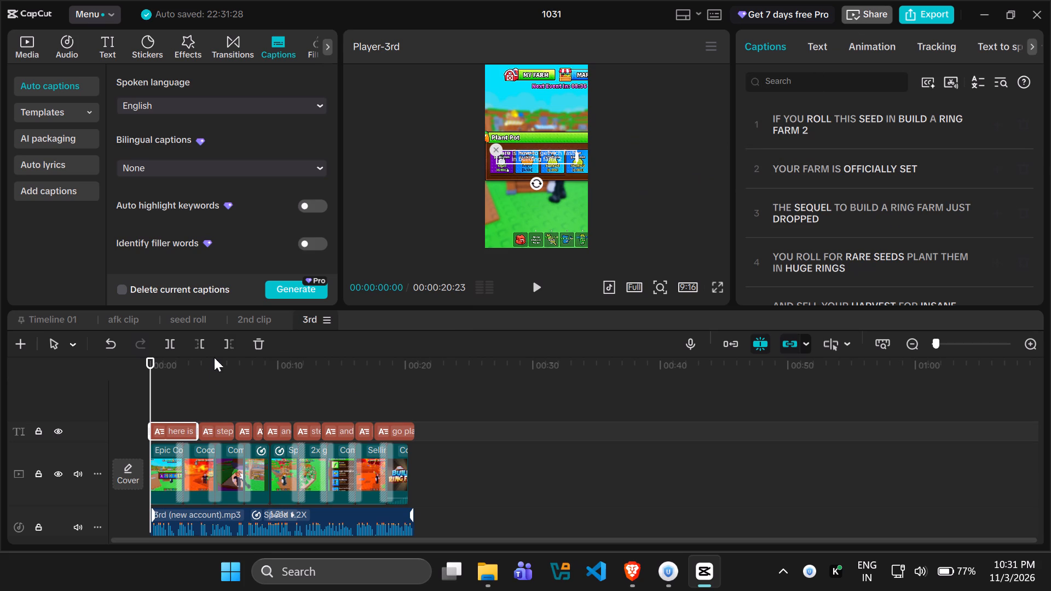
click(215, 402)
click(180, 432)
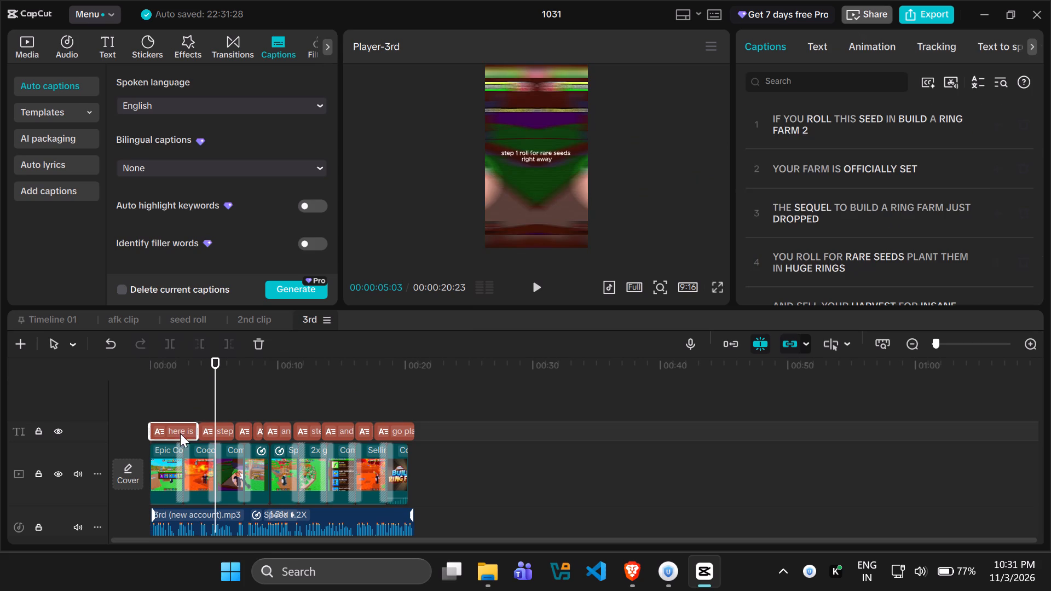
click(819, 54)
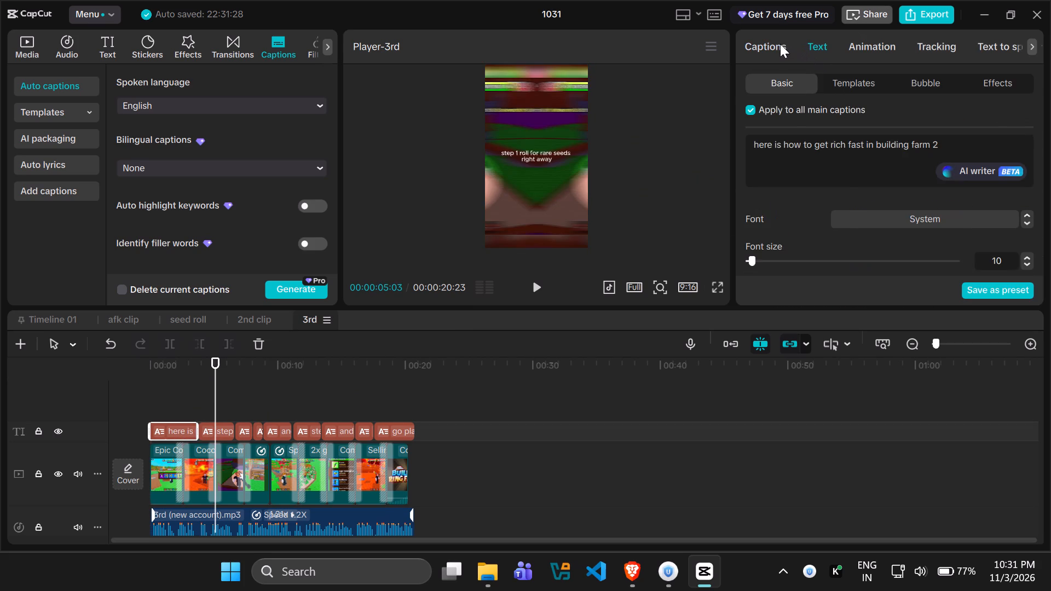
click(780, 44)
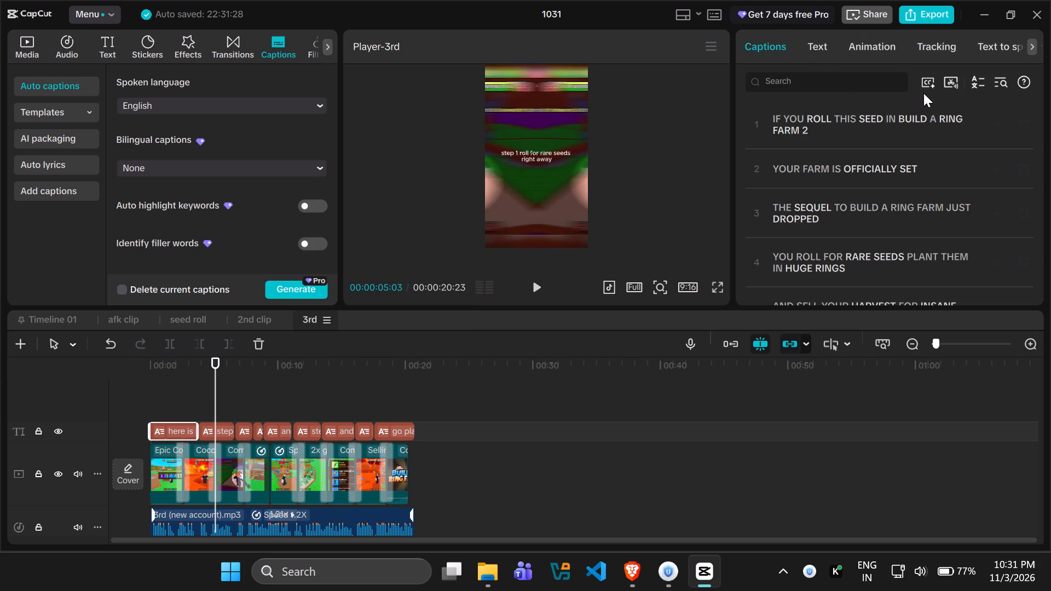
click(904, 128)
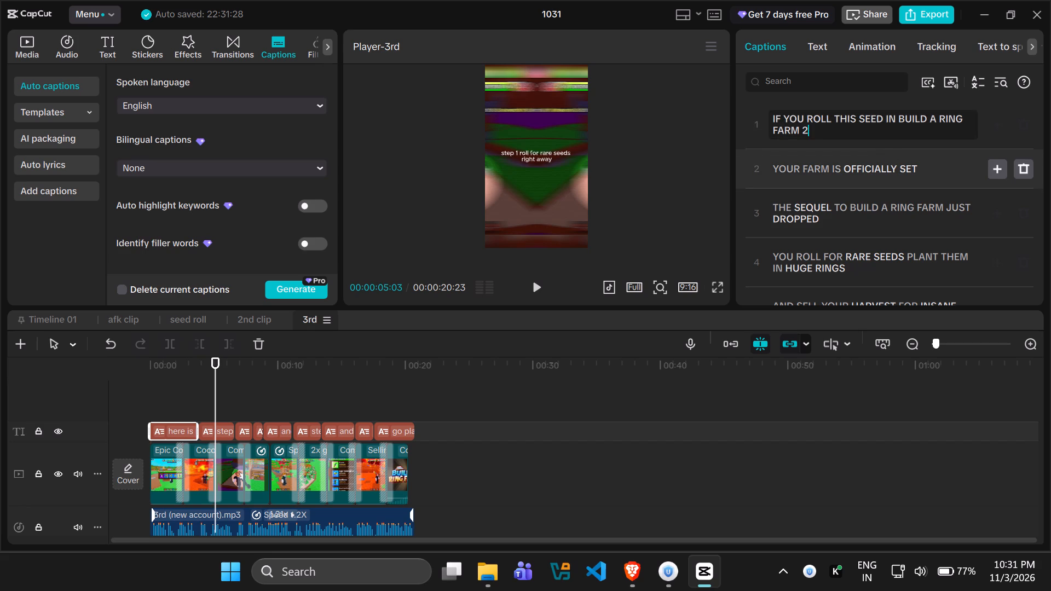
click(877, 177)
scroll(877, 178, down, 4)
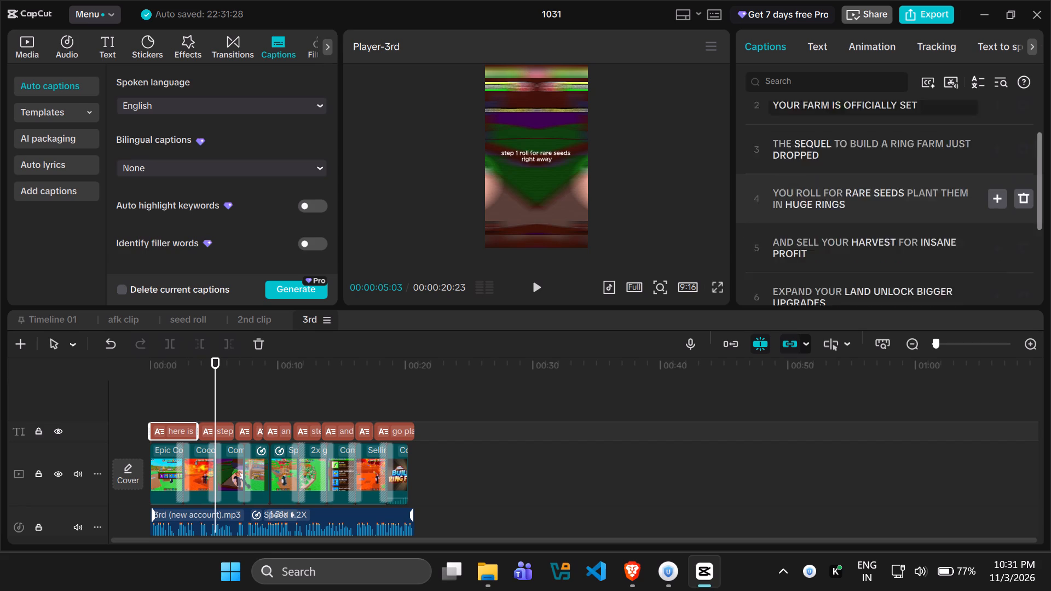
scroll(877, 178, down, 12)
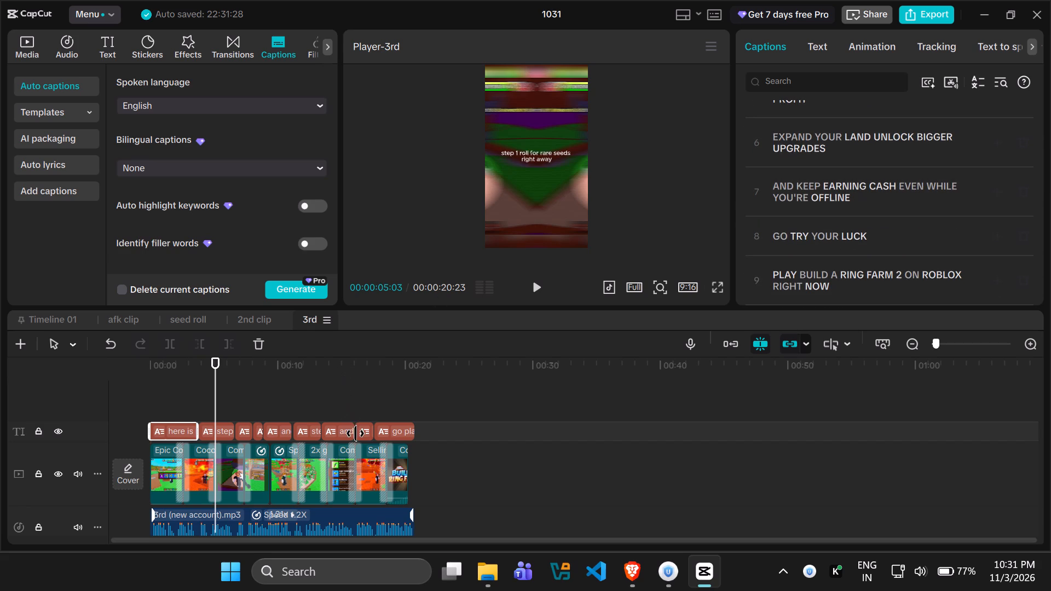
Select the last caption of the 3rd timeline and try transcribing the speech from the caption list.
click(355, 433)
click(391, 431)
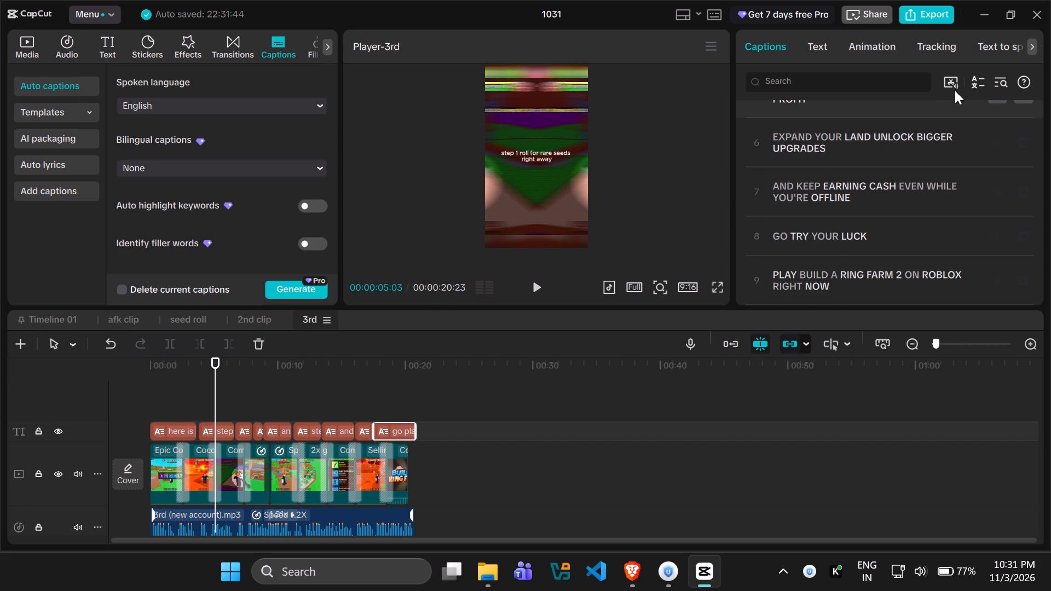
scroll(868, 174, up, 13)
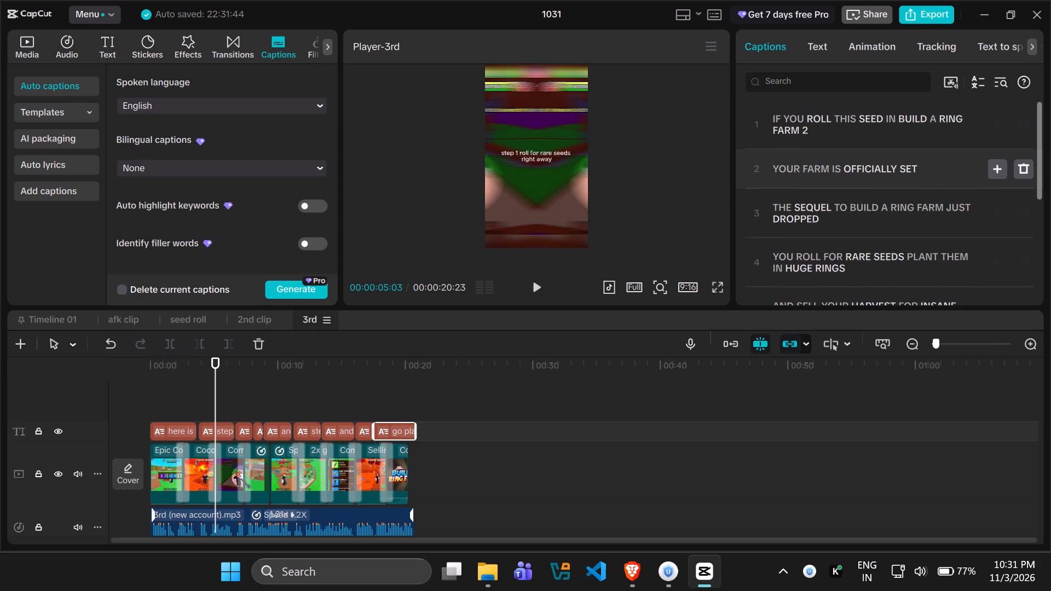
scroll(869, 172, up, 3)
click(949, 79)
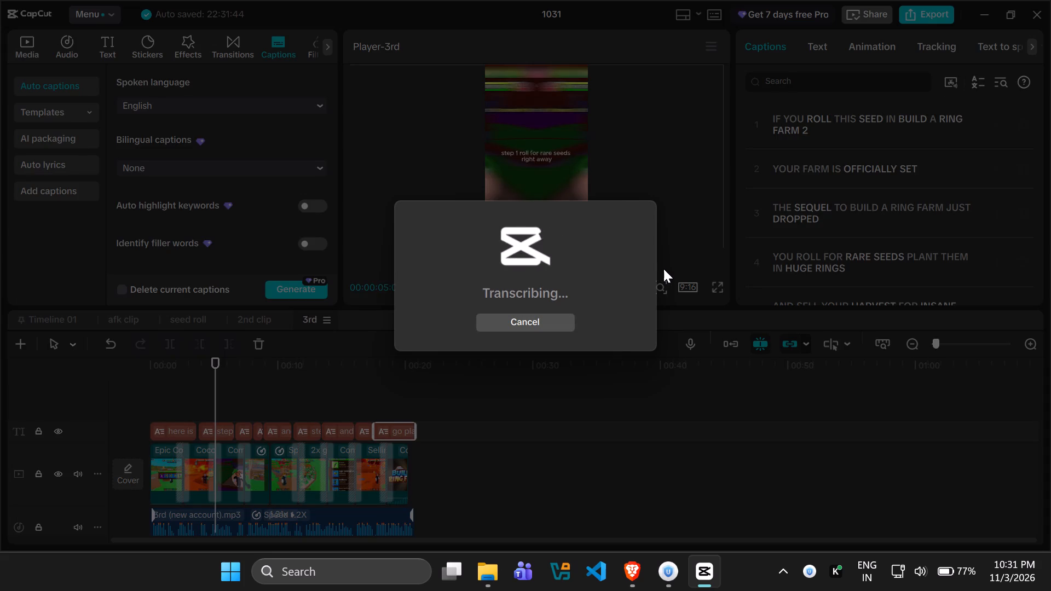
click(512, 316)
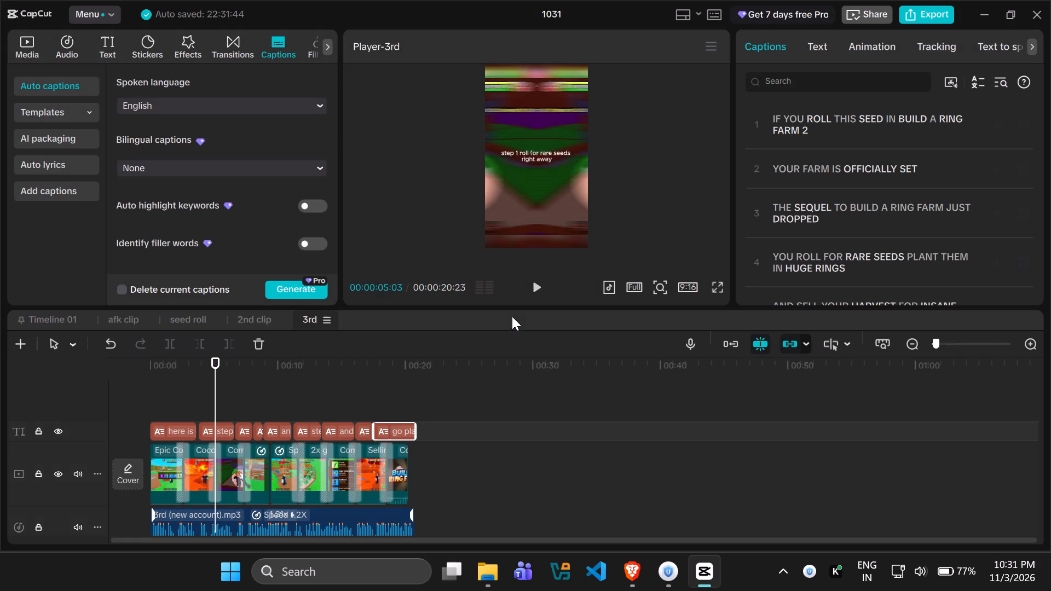
Switch back to the 2nd clip timeline, look over its sound tracks, and play the opening seconds to check the captions.
click(261, 316)
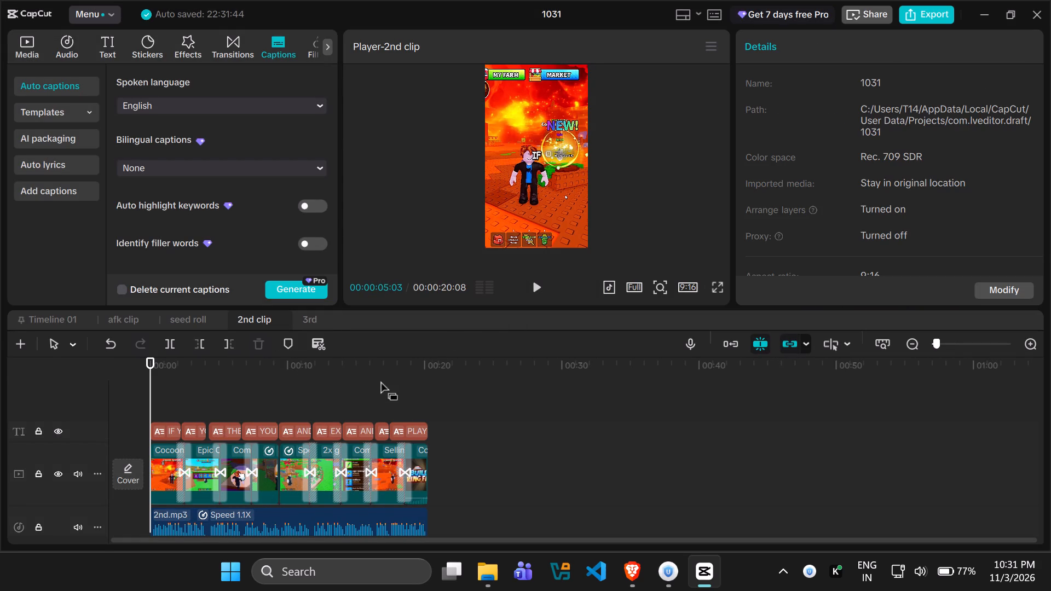
scroll(378, 380, down, 5)
scroll(588, 549, down, 5)
scroll(484, 471, down, 9)
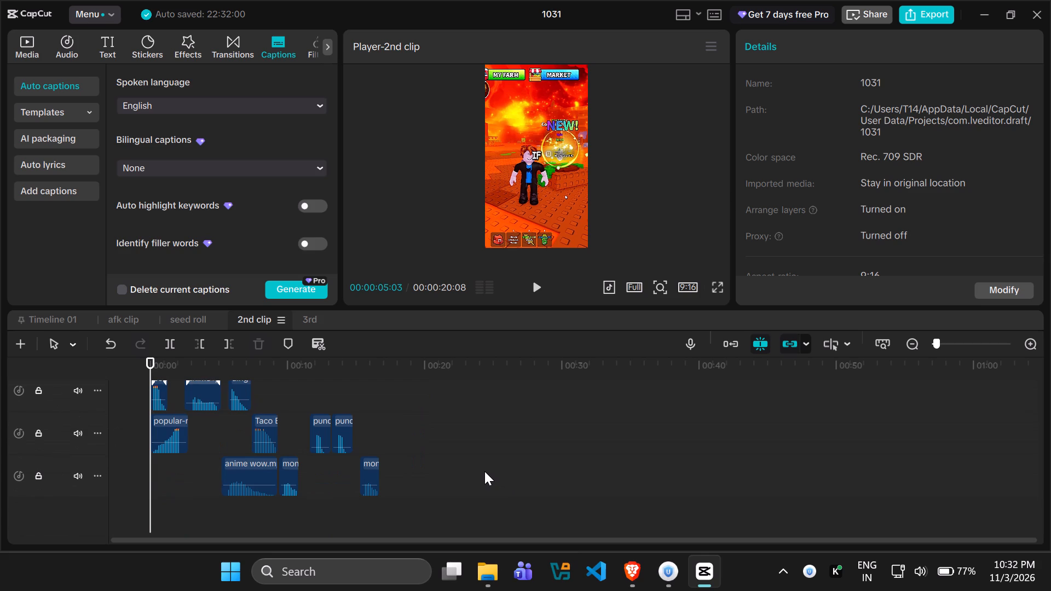
key(space)
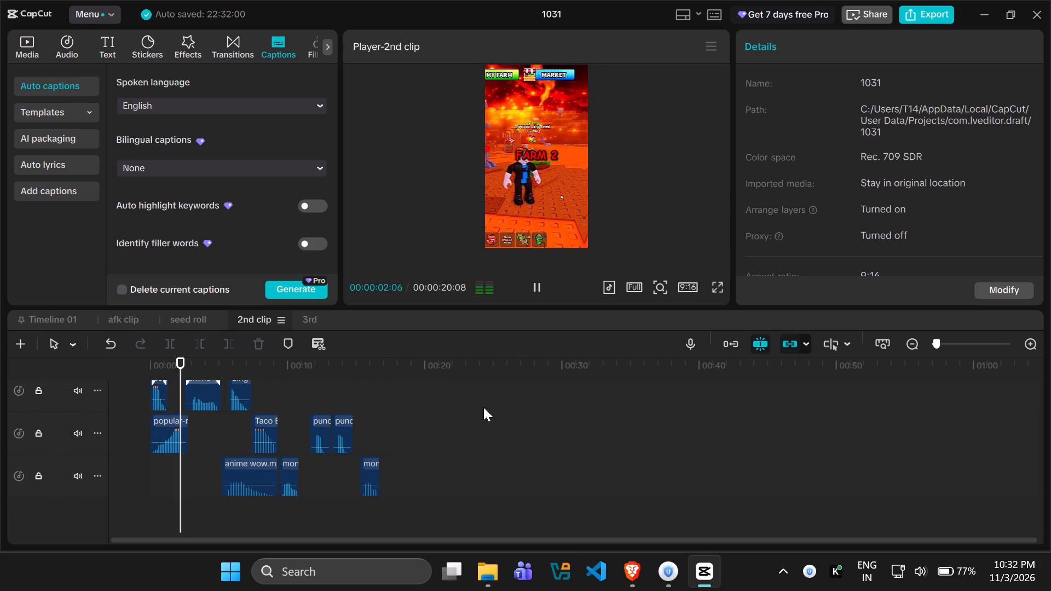
key(space)
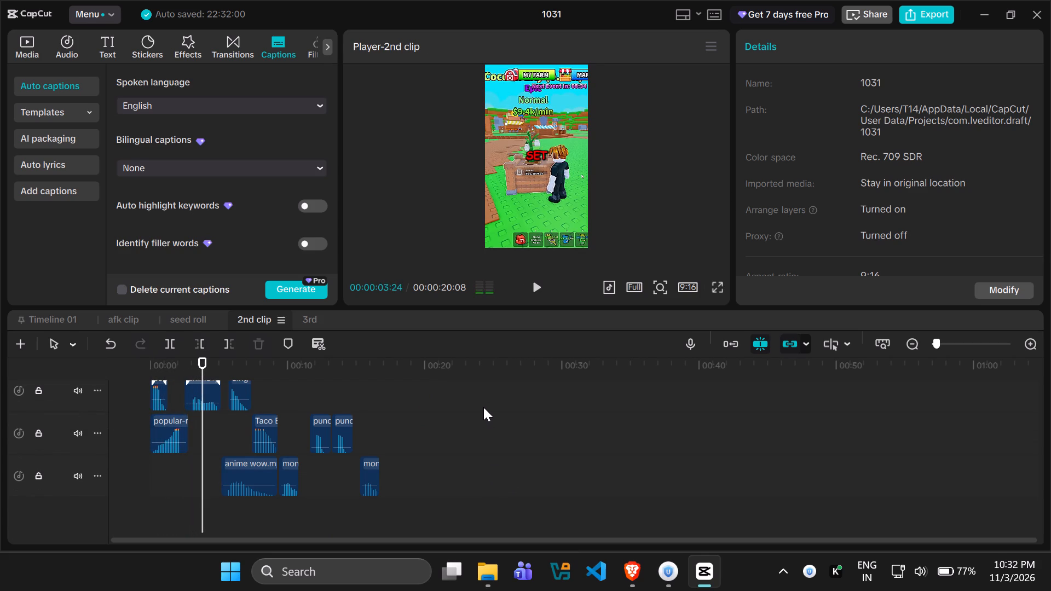
scroll(483, 407, up, 12)
Reopen the 3rd timeline, select its first caption, search the caption list for "here", and clear the search.
click(311, 316)
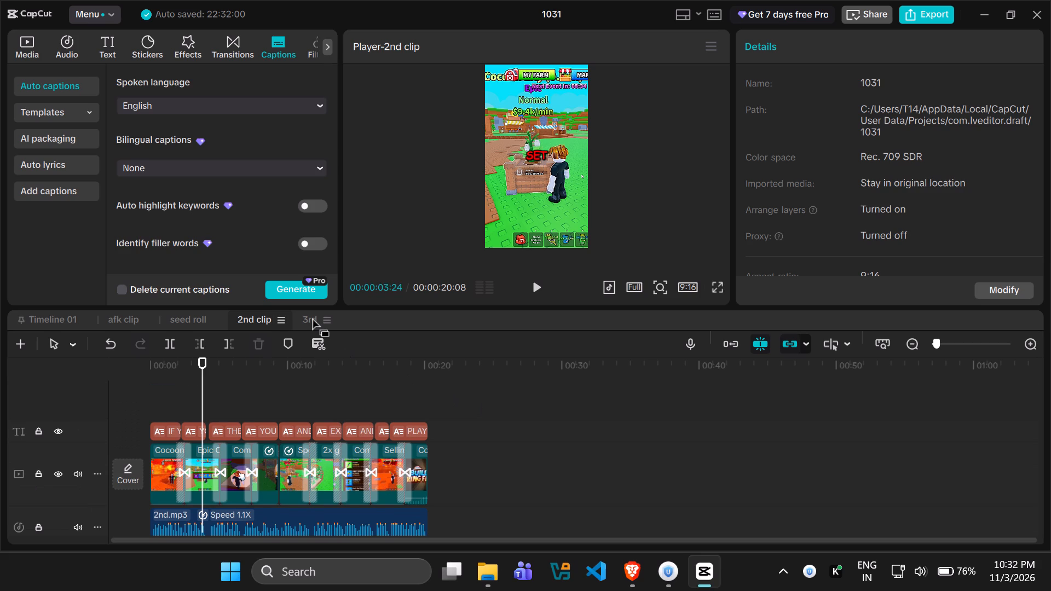
click(532, 282)
key(space)
click(165, 426)
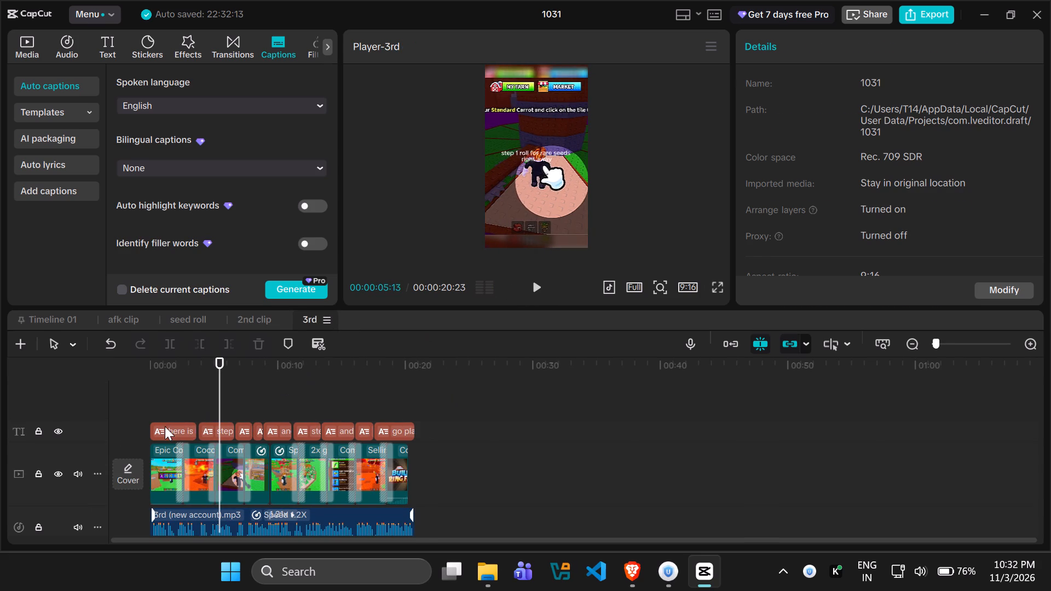
scroll(820, 114, up, 4)
click(928, 88)
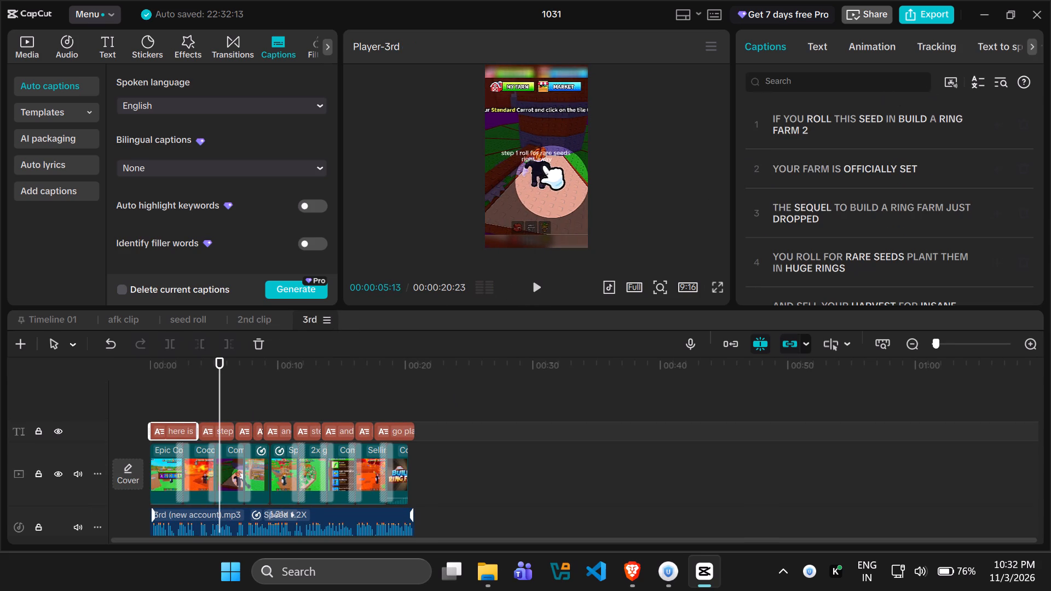
click(955, 81)
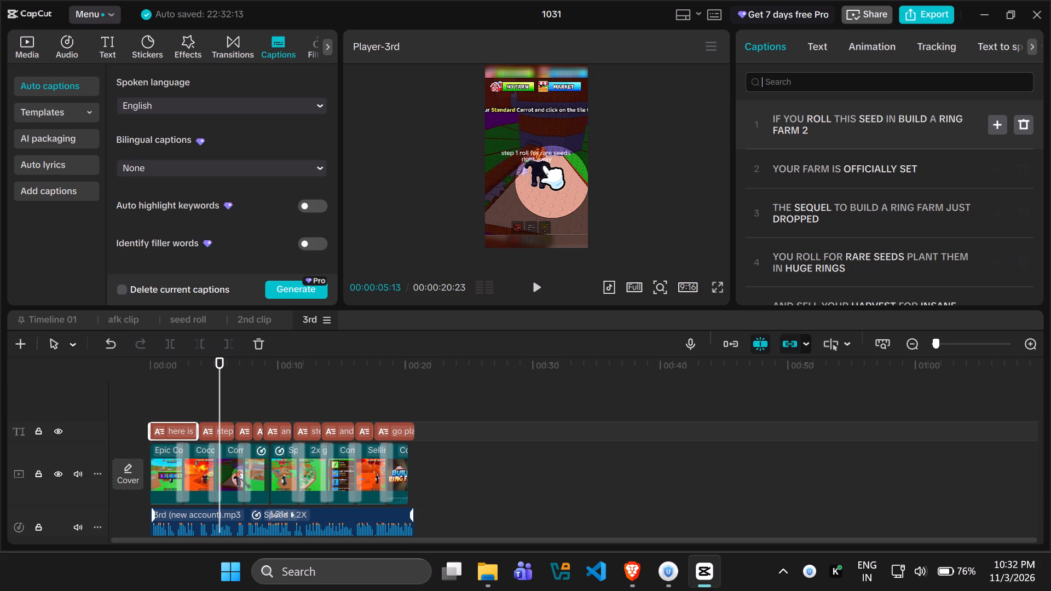
text(here)
key(Return)
click(1021, 80)
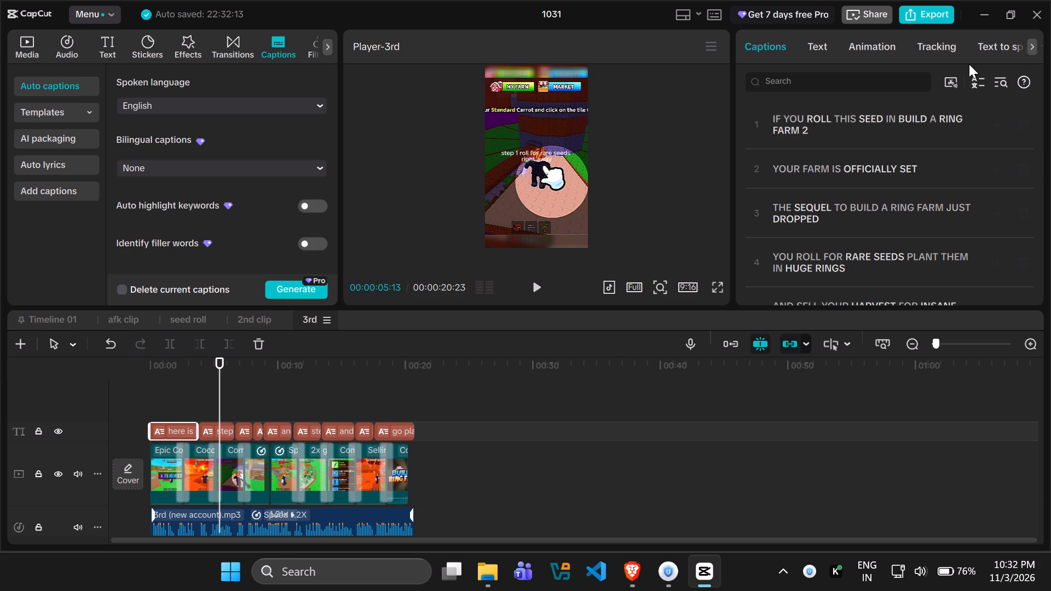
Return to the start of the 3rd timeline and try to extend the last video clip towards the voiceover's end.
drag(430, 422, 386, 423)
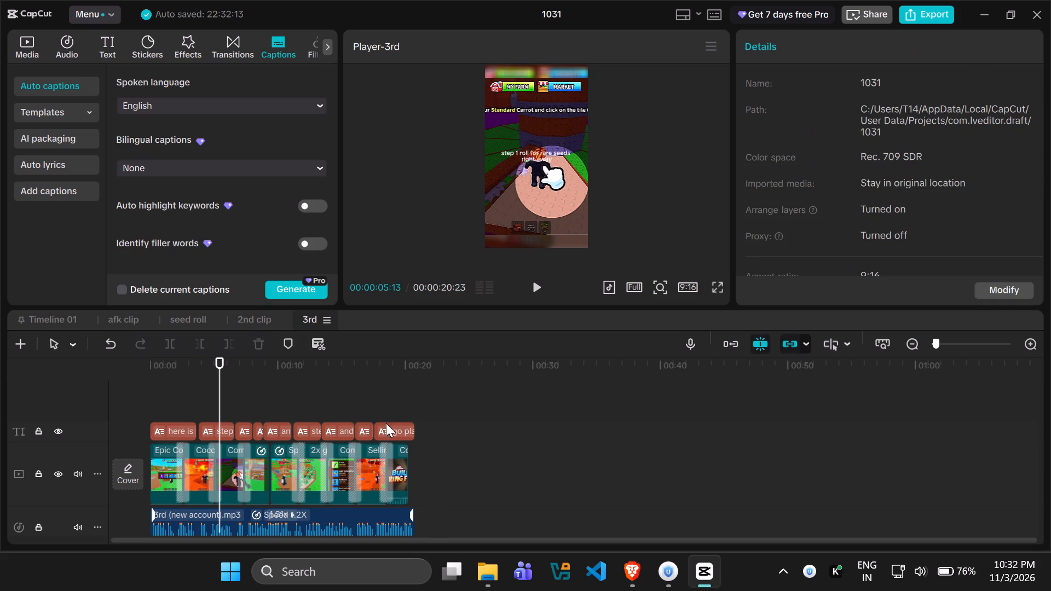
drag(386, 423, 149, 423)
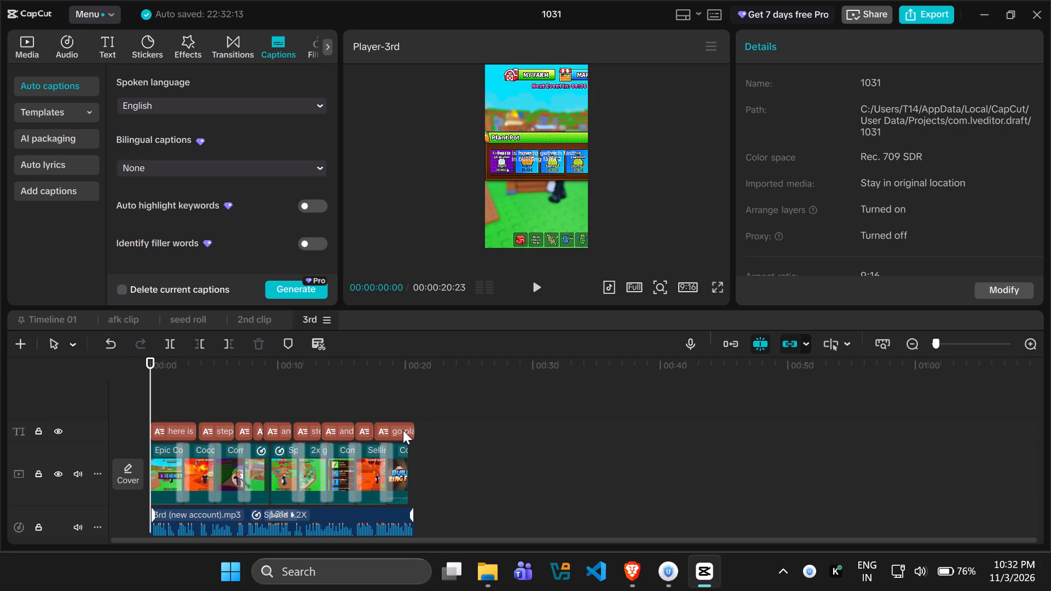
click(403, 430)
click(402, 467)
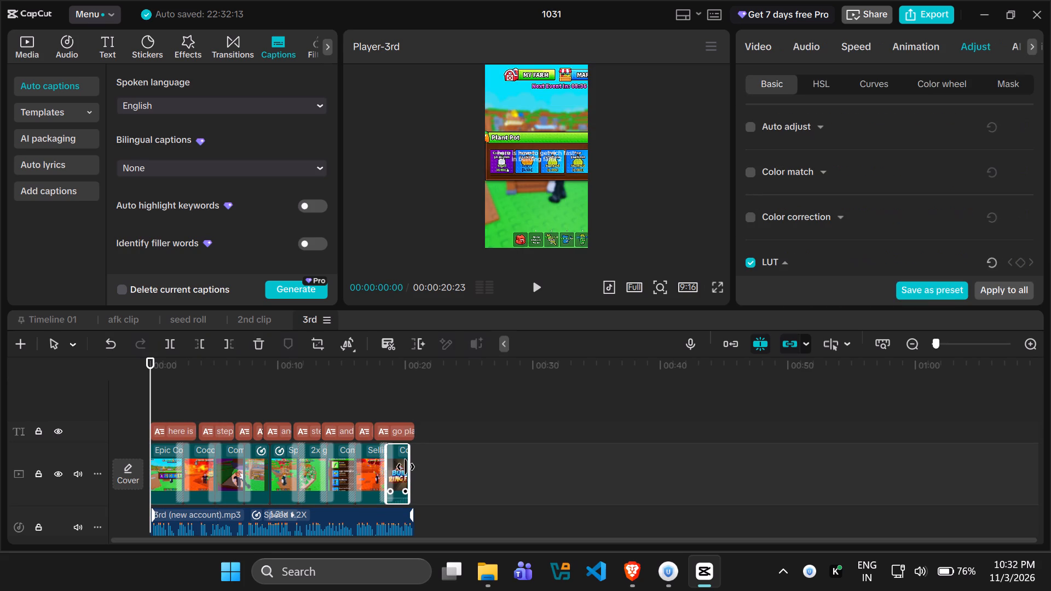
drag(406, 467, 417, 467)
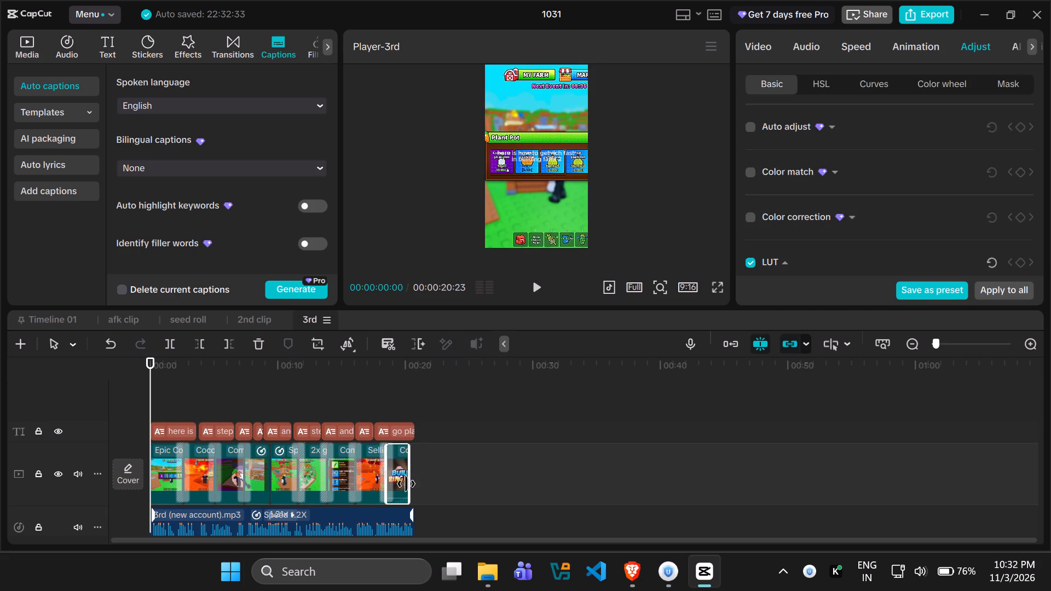
Play the 3rd timeline from the start and again near its end to check how the clips, captions and voiceover finish.
scroll(411, 506, down, 2)
click(401, 487)
key(space)
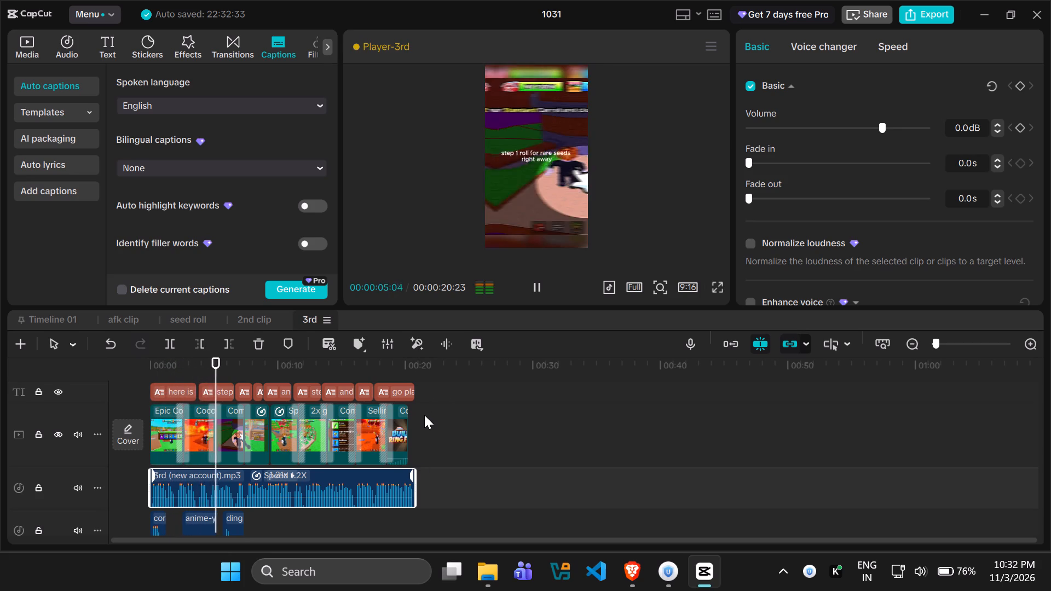
drag(243, 362, 360, 381)
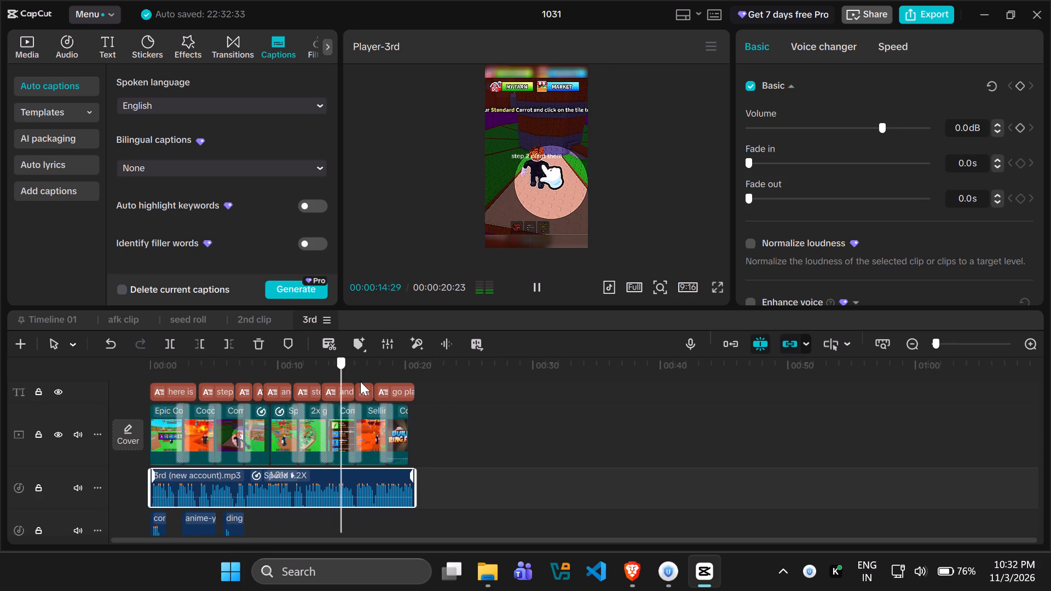
drag(360, 381, 382, 381)
key(space)
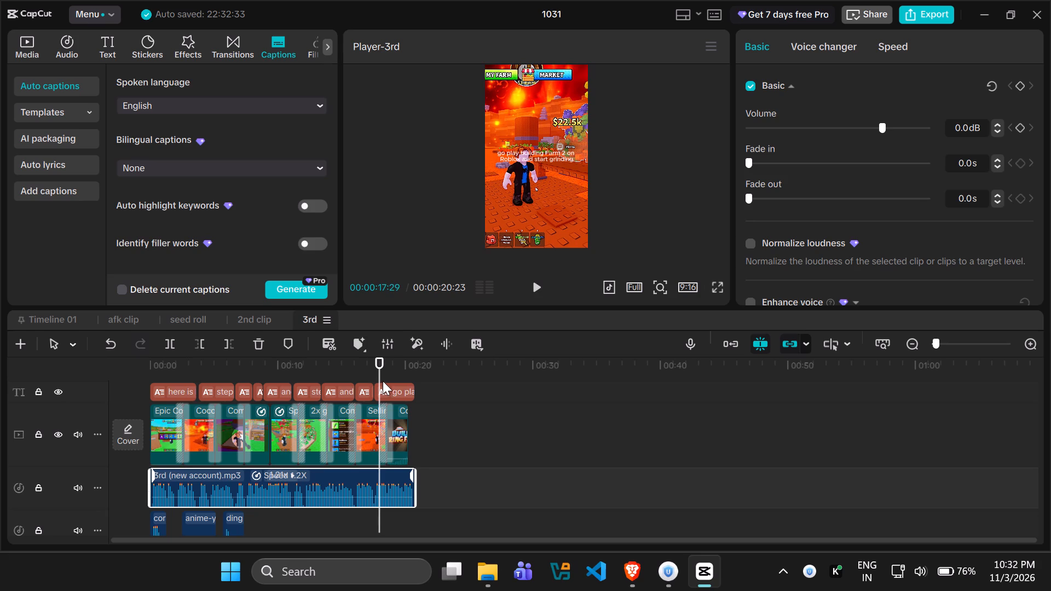
click(539, 294)
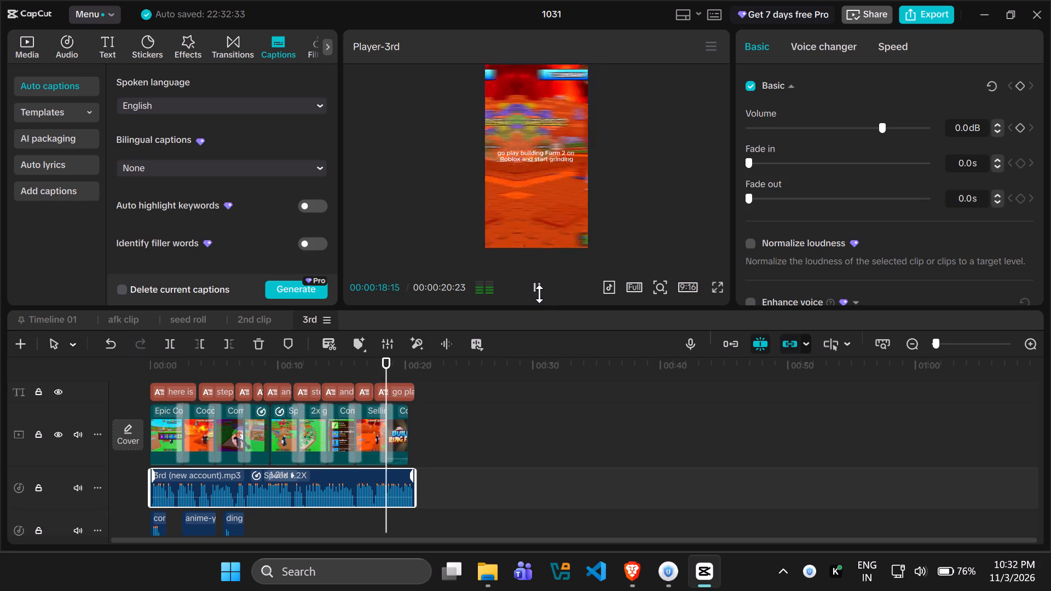
key(space)
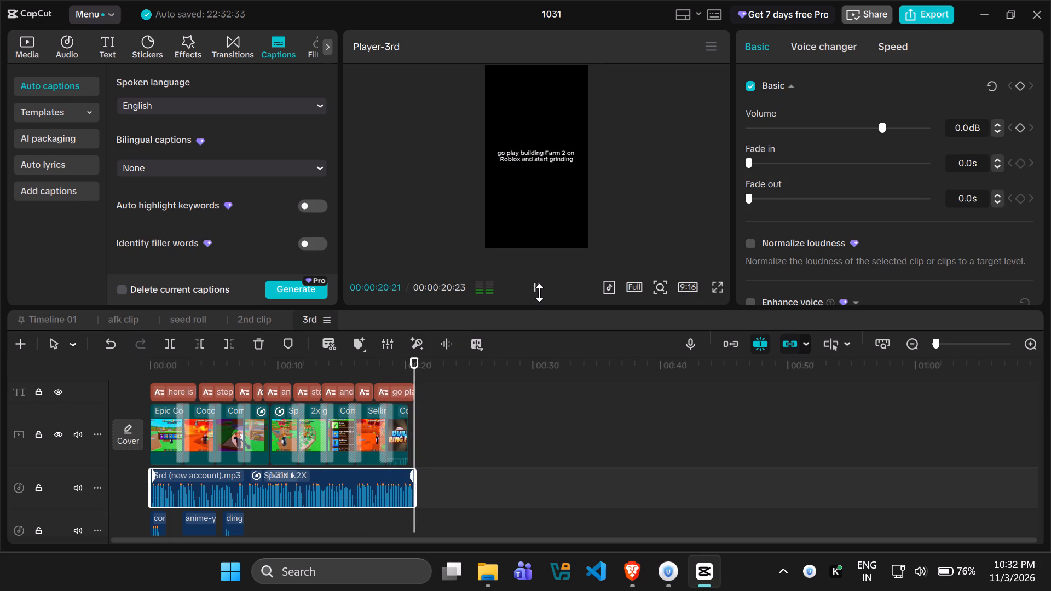
drag(417, 363, 410, 363)
key(space)
key(space)
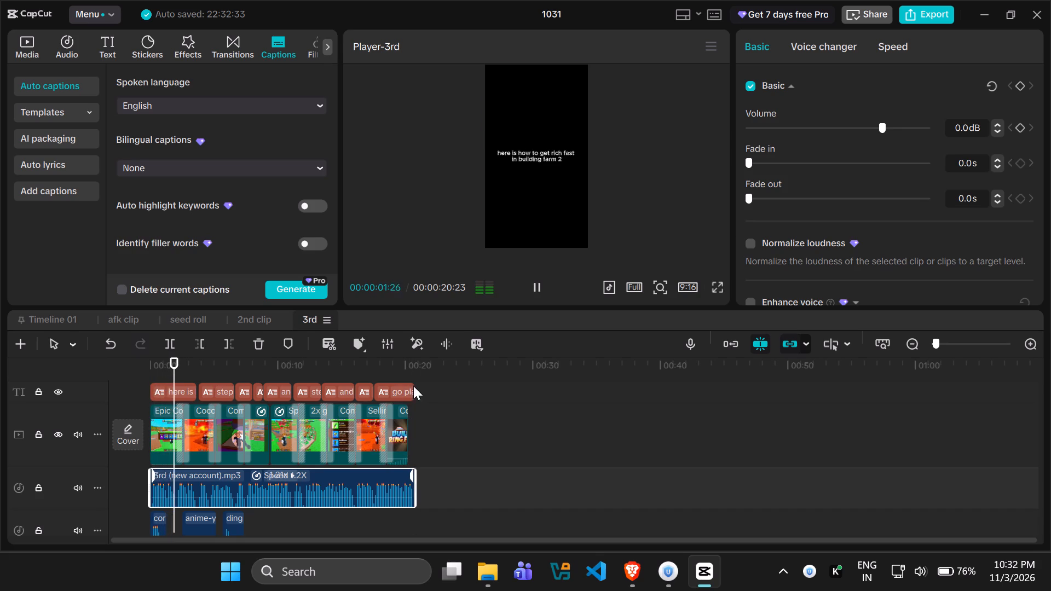
click(409, 443)
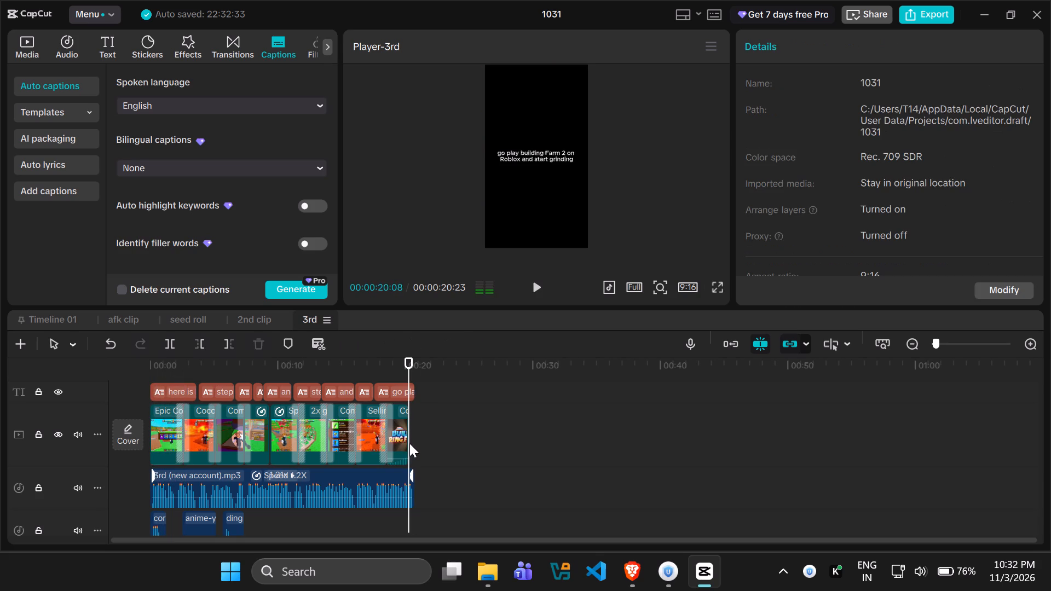
Set the duration of the 3rd timeline's voiceover to 20.0 s.
click(400, 487)
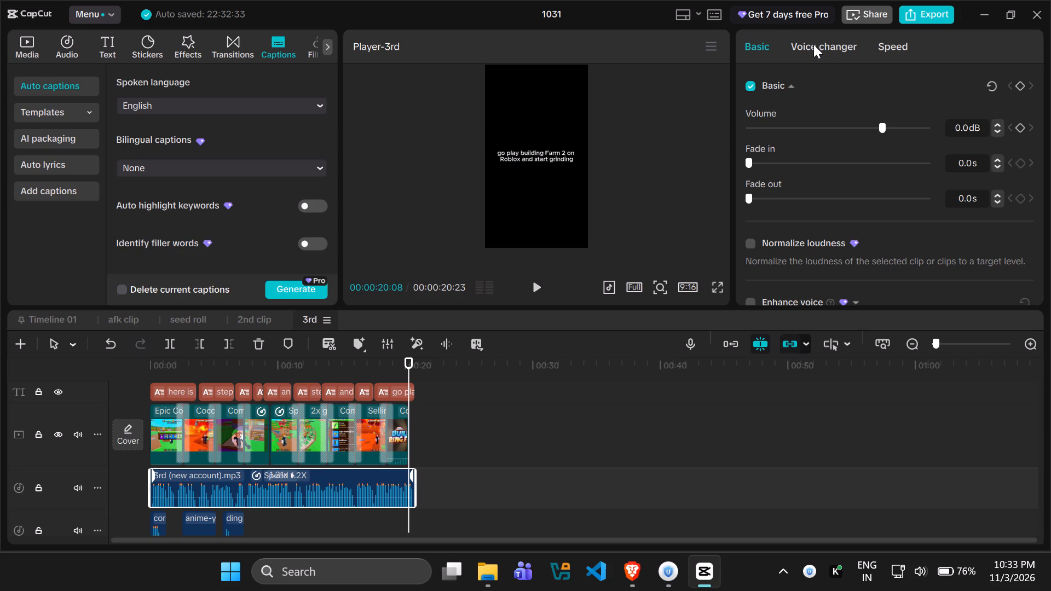
click(903, 44)
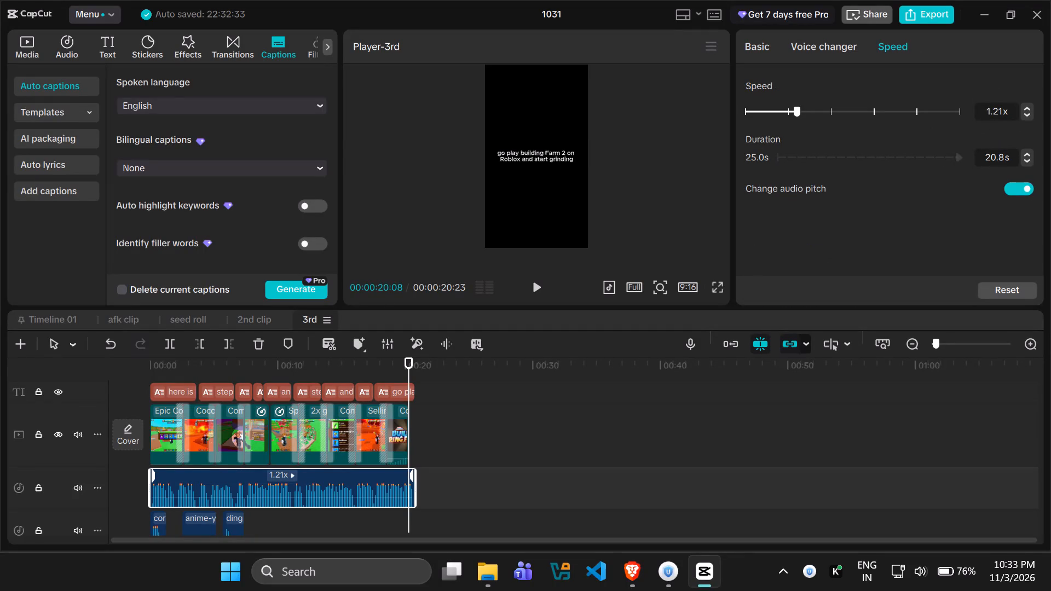
click(1002, 159)
key(BackSpace)
key(Return)
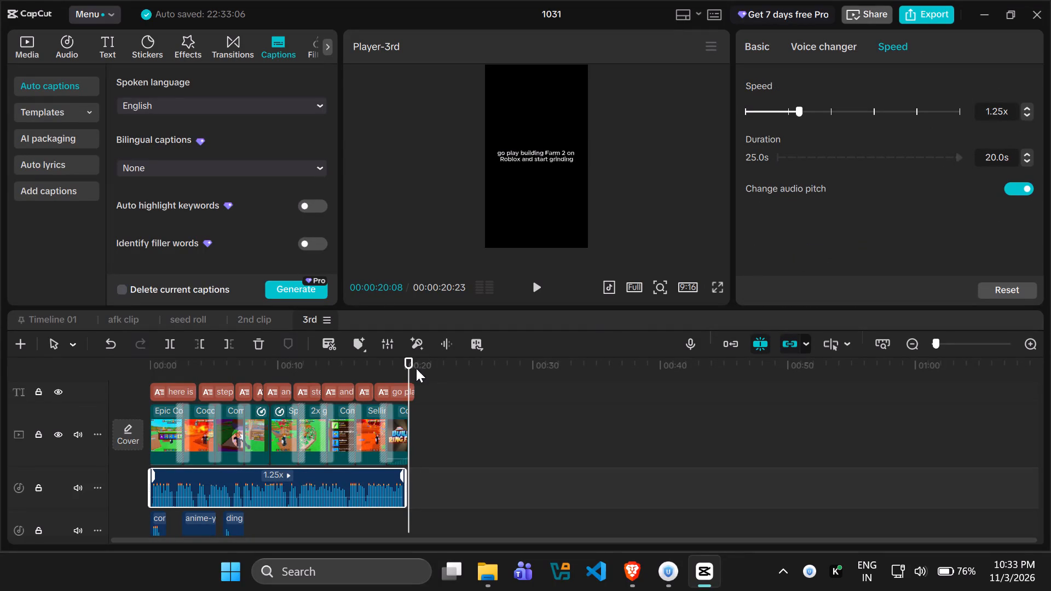
Trim the ends of the last video clip and the last caption to the voiceover's end at 00:00:20:00.
drag(409, 363, 403, 362)
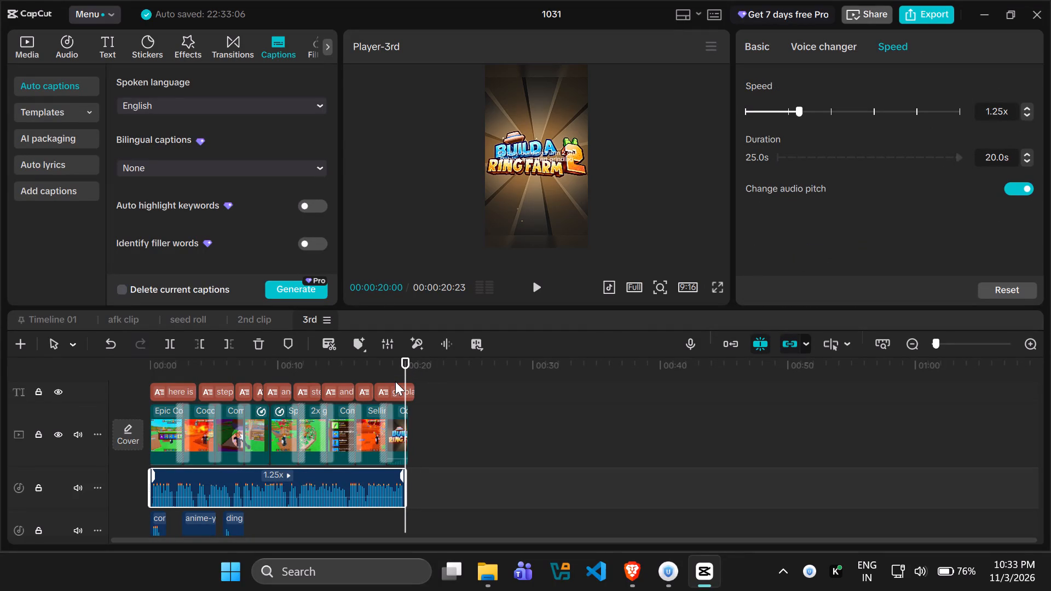
click(365, 432)
click(394, 419)
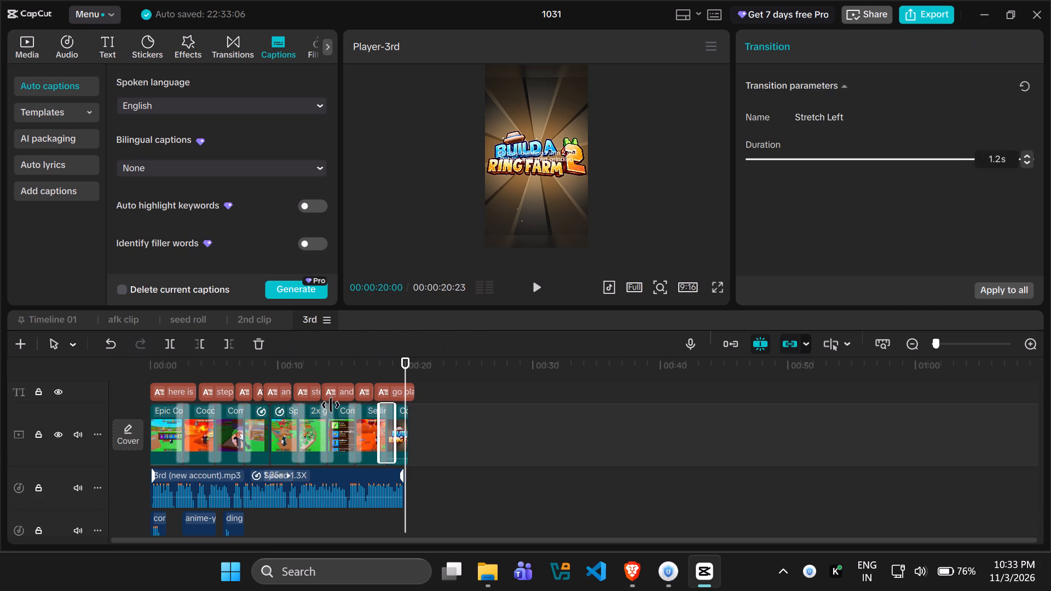
click(401, 419)
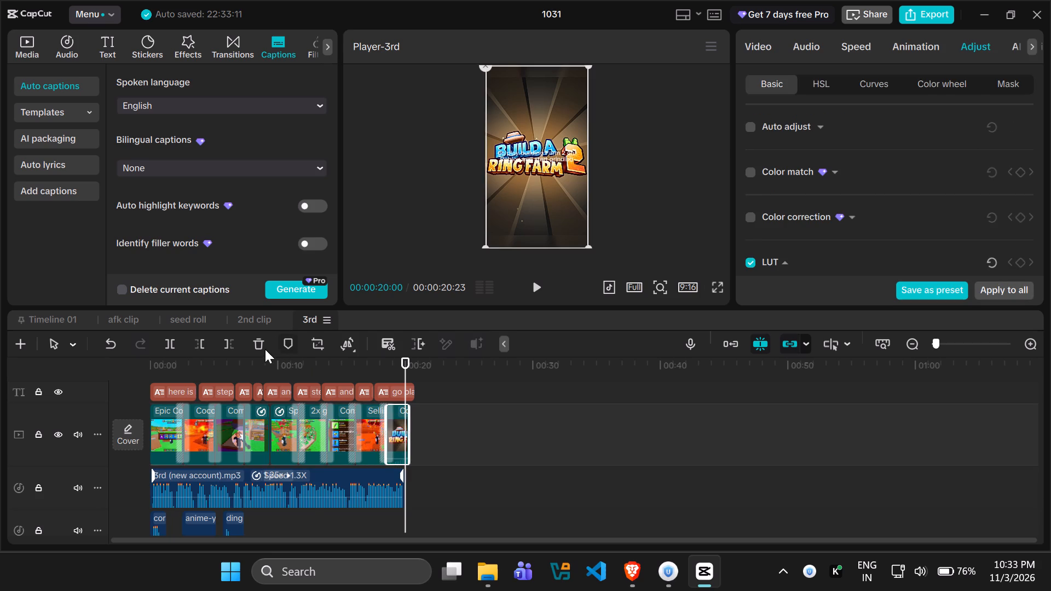
click(235, 343)
click(402, 390)
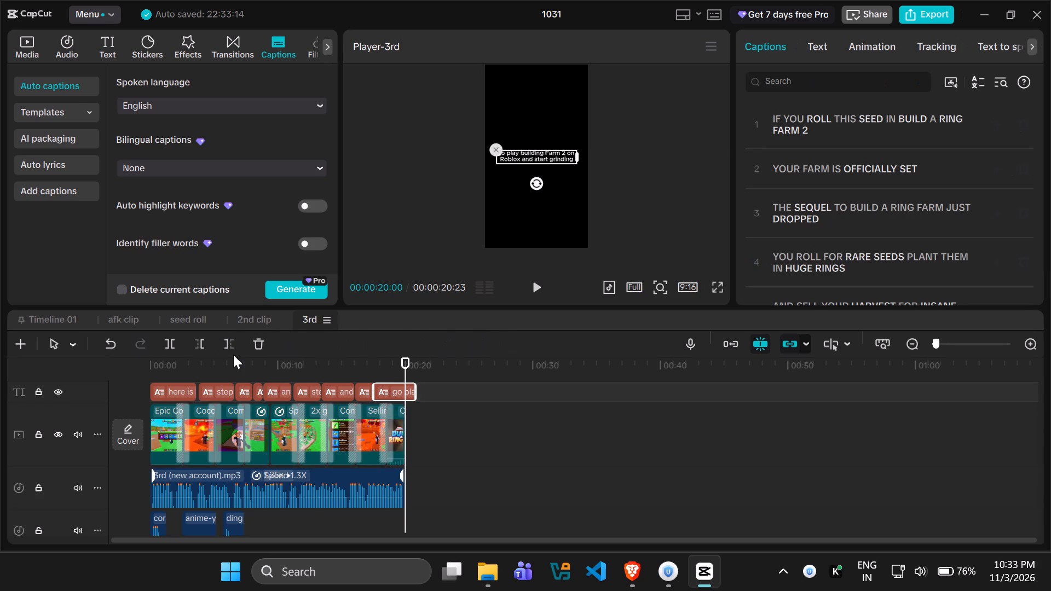
click(234, 343)
Play the opening again, generate a fresh set of English auto captions for the retimed voiceover, and look through the caption list.
drag(398, 363, 0, 363)
key(space)
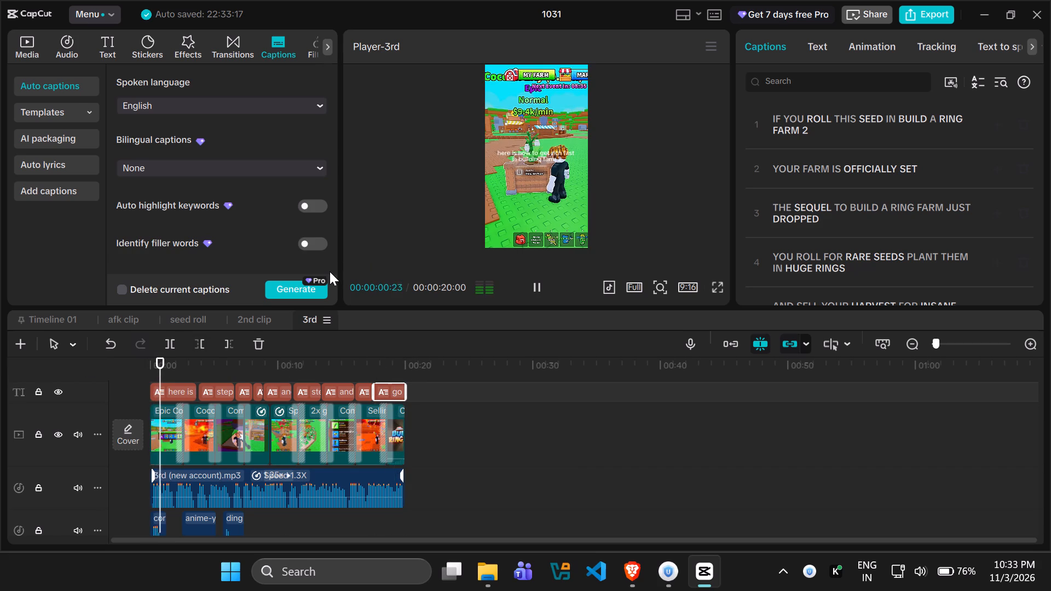
key(space)
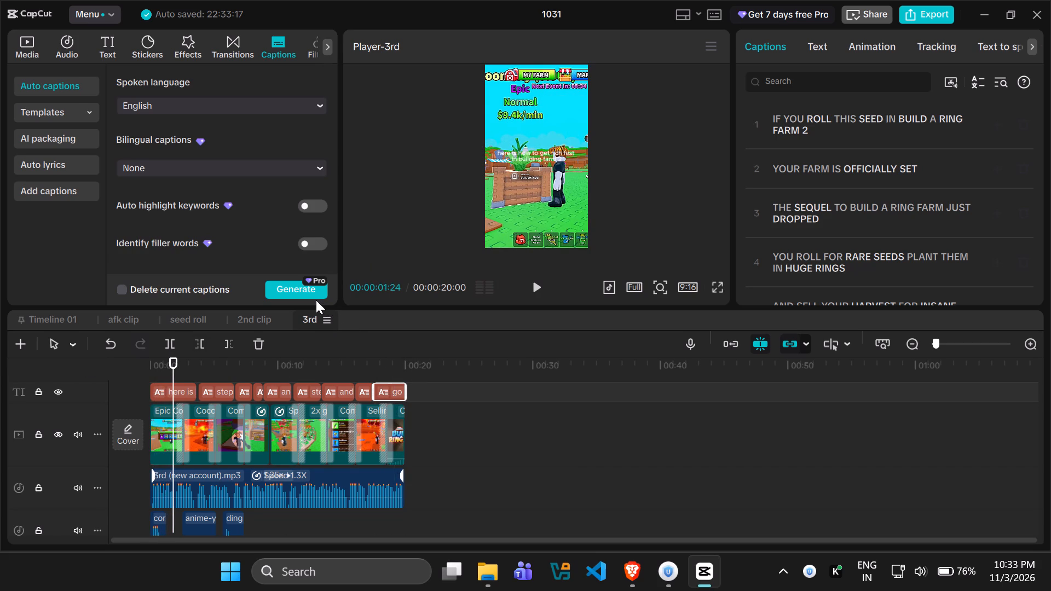
click(294, 286)
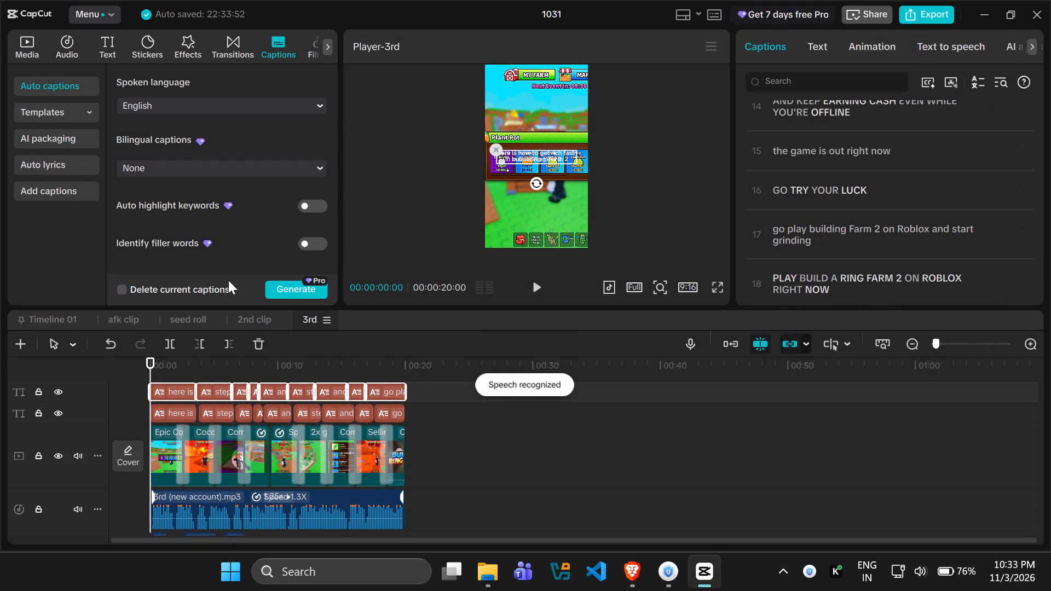
scroll(879, 200, up, 15)
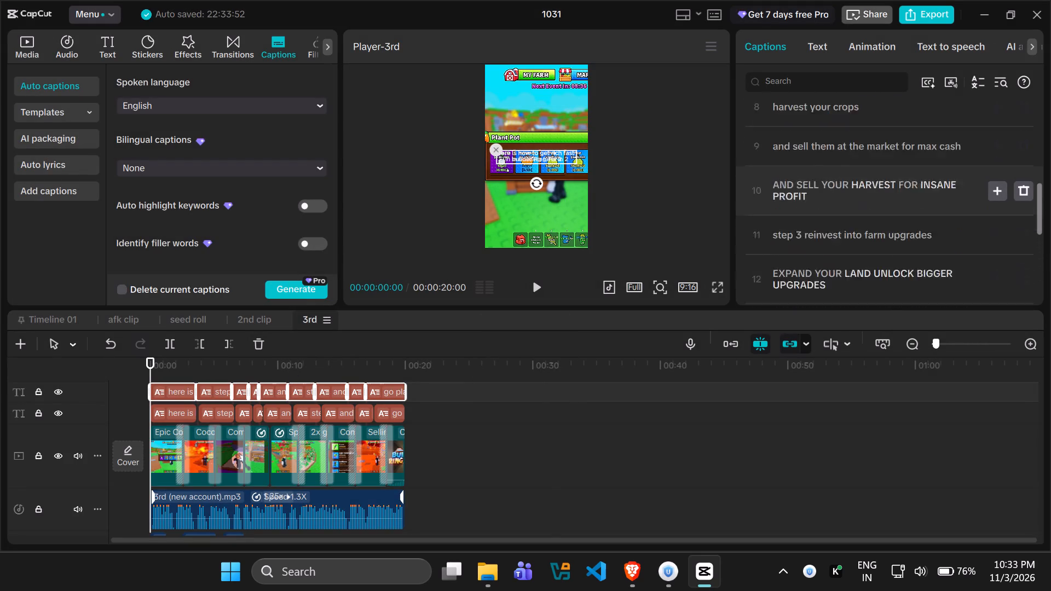
scroll(879, 200, up, 19)
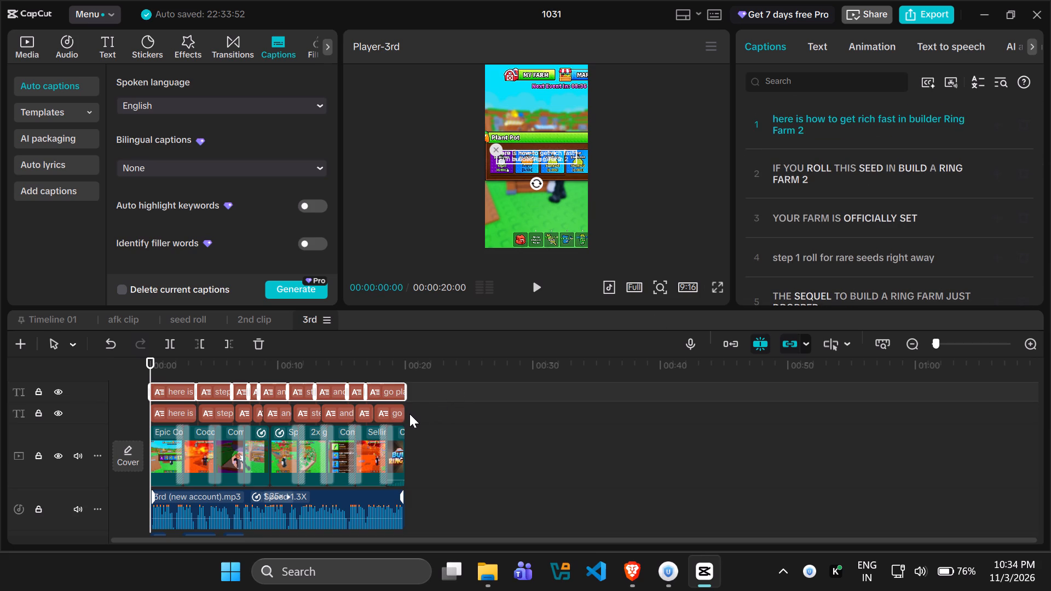
Delete the entire older row of captions, the one directly above the video track.
drag(411, 414, 197, 411)
click(136, 409)
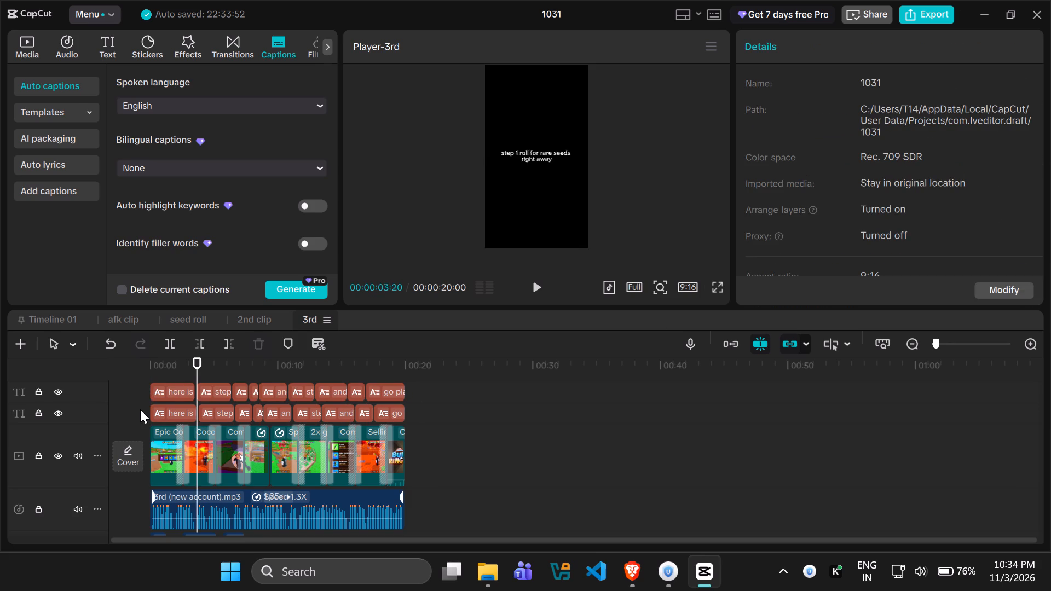
drag(140, 409, 236, 420)
drag(419, 415, 255, 415)
drag(141, 412, 246, 410)
double_click(415, 409)
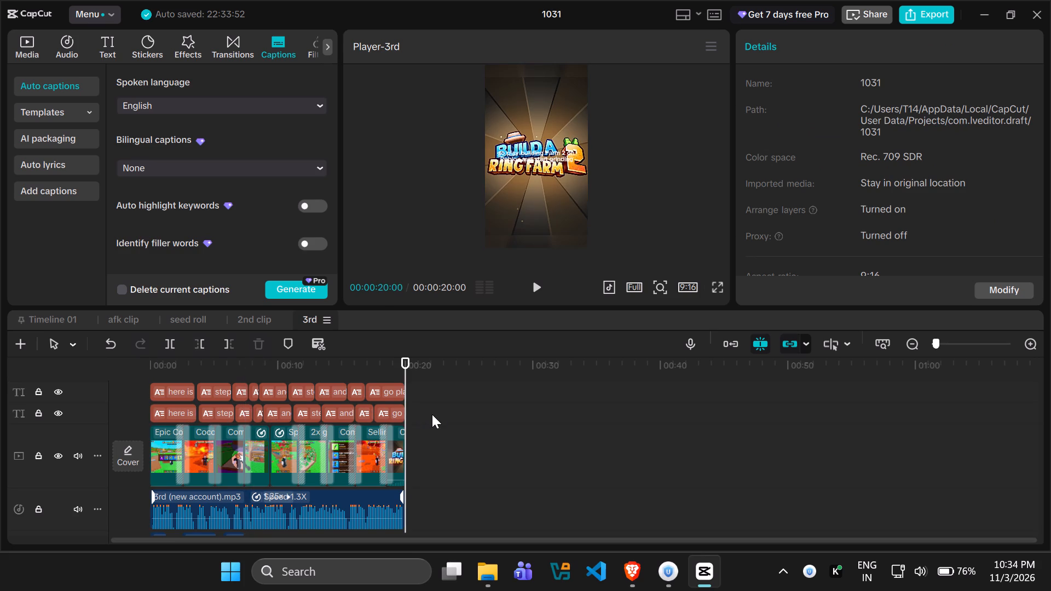
drag(437, 415, 385, 414)
click(403, 410)
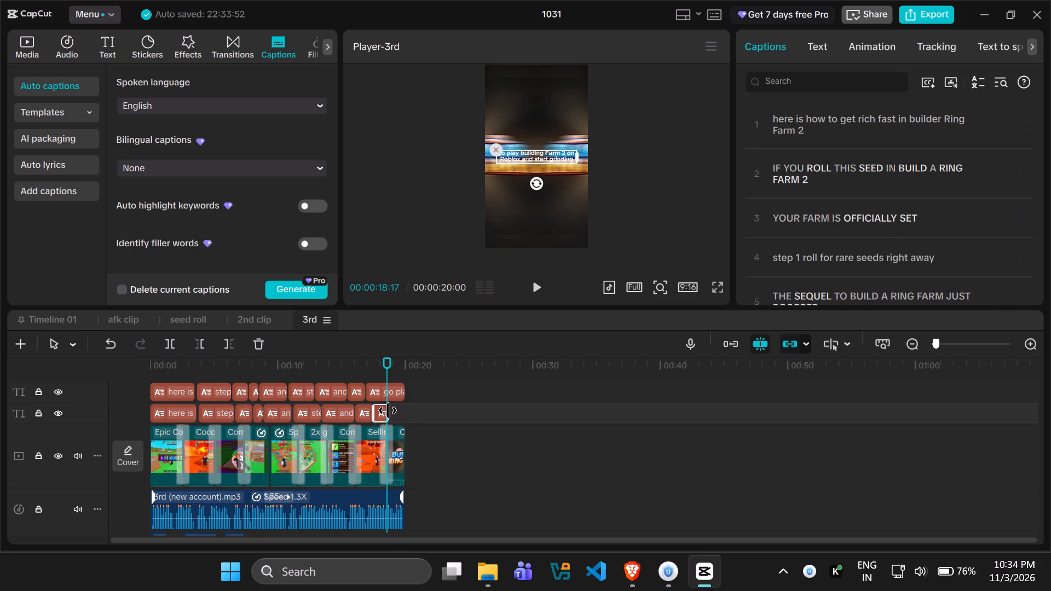
drag(417, 413, 327, 412)
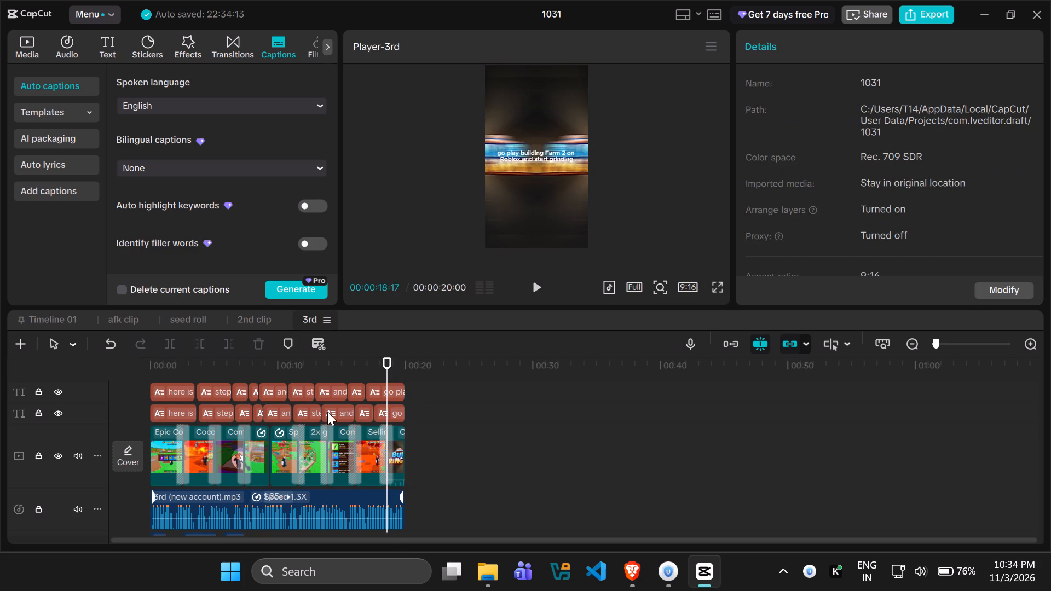
drag(327, 412, 137, 406)
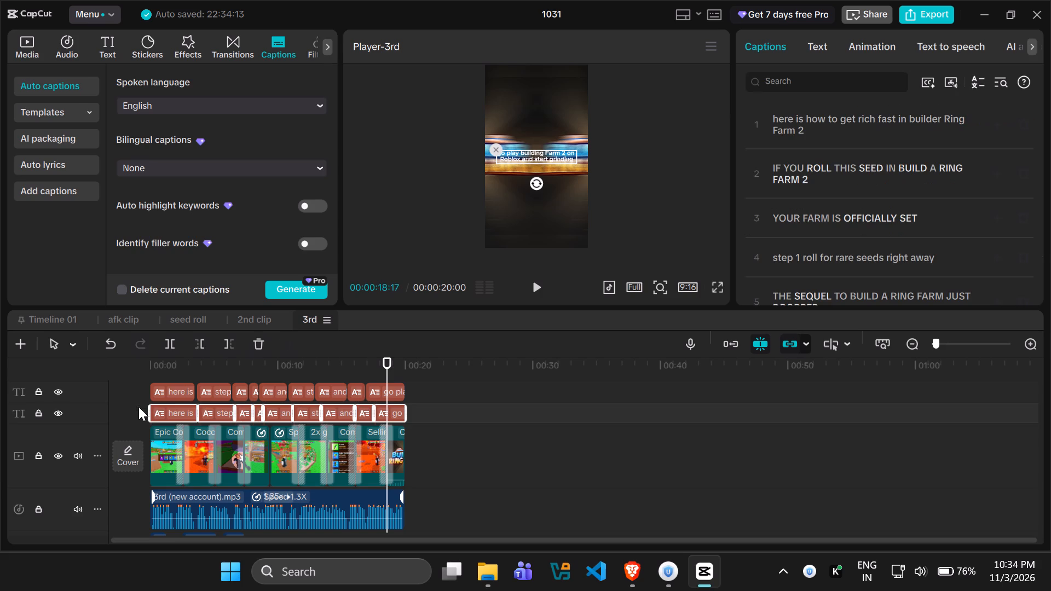
key(Delete)
Automatically highlight the keywords in the new captions, overwriting the current keyword selection.
click(159, 392)
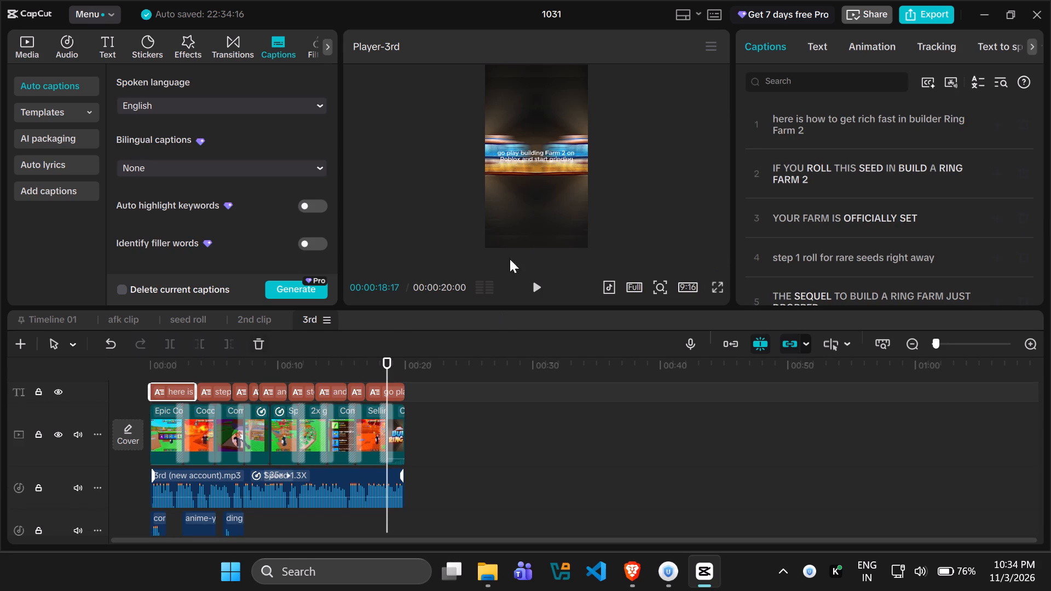
click(928, 82)
scroll(889, 182, up, 6)
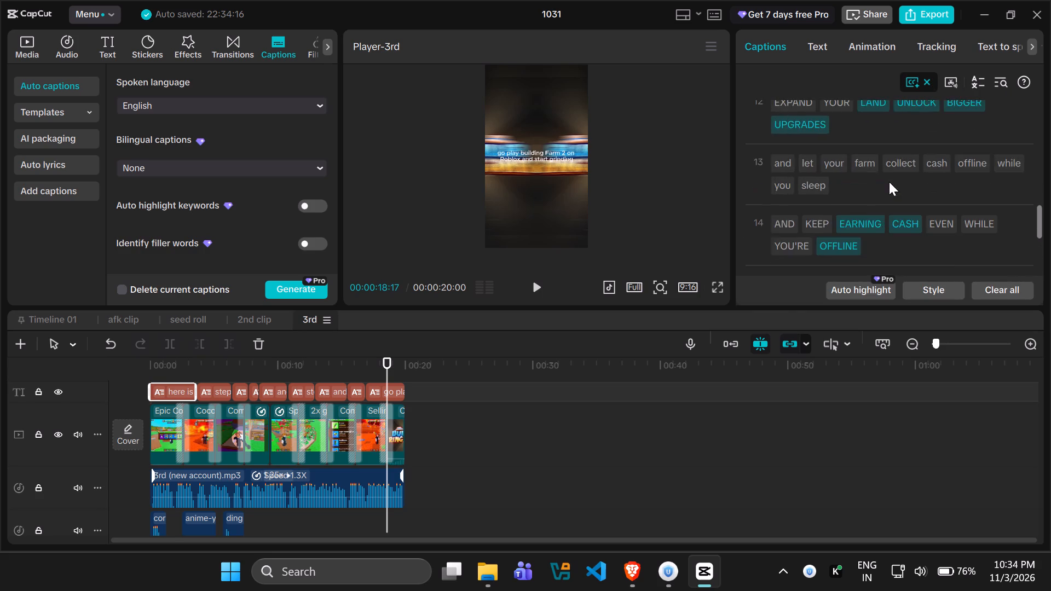
scroll(889, 182, up, 20)
scroll(889, 182, up, 7)
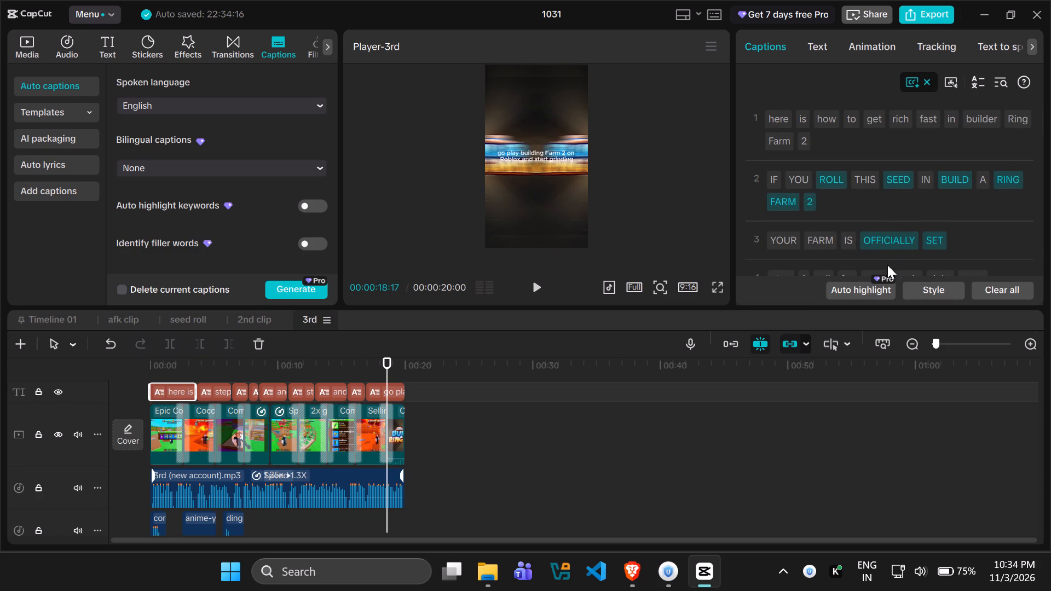
click(873, 286)
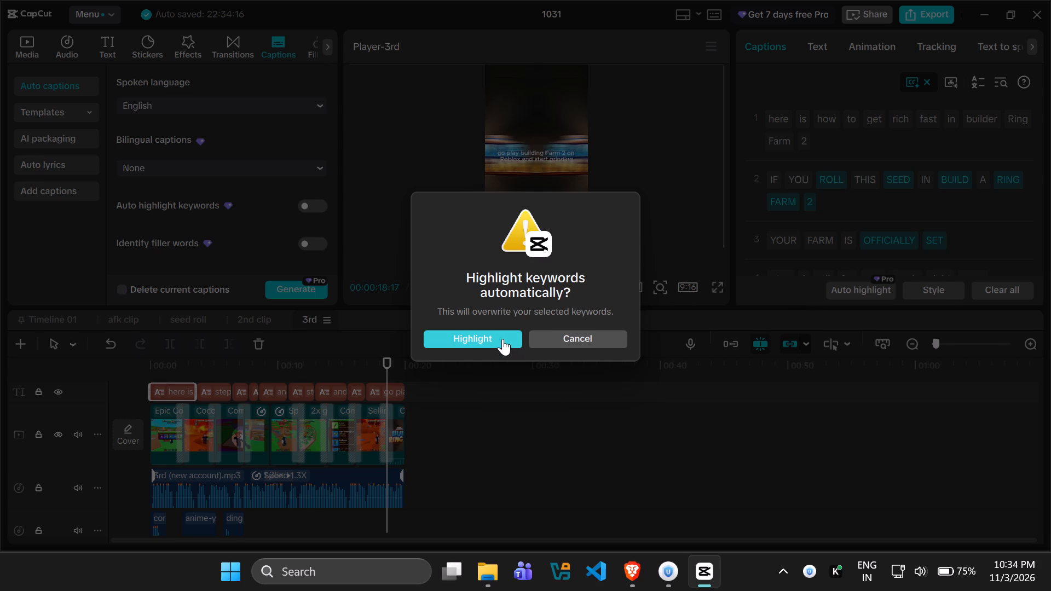
click(505, 335)
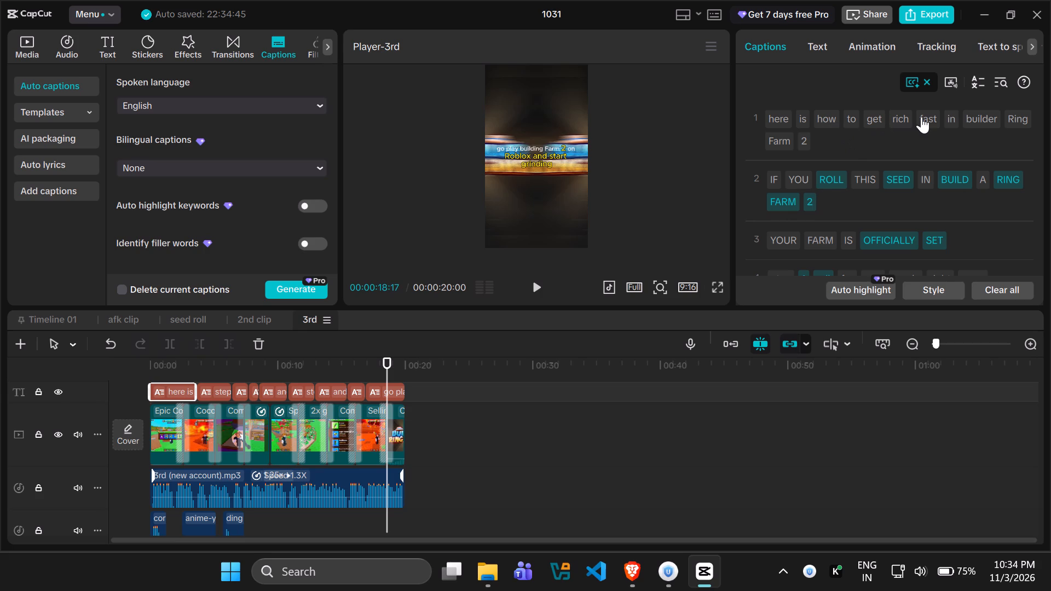
Highlight the words "rich", "fast", "Ring", "Farm" and "2" in the first caption.
click(904, 115)
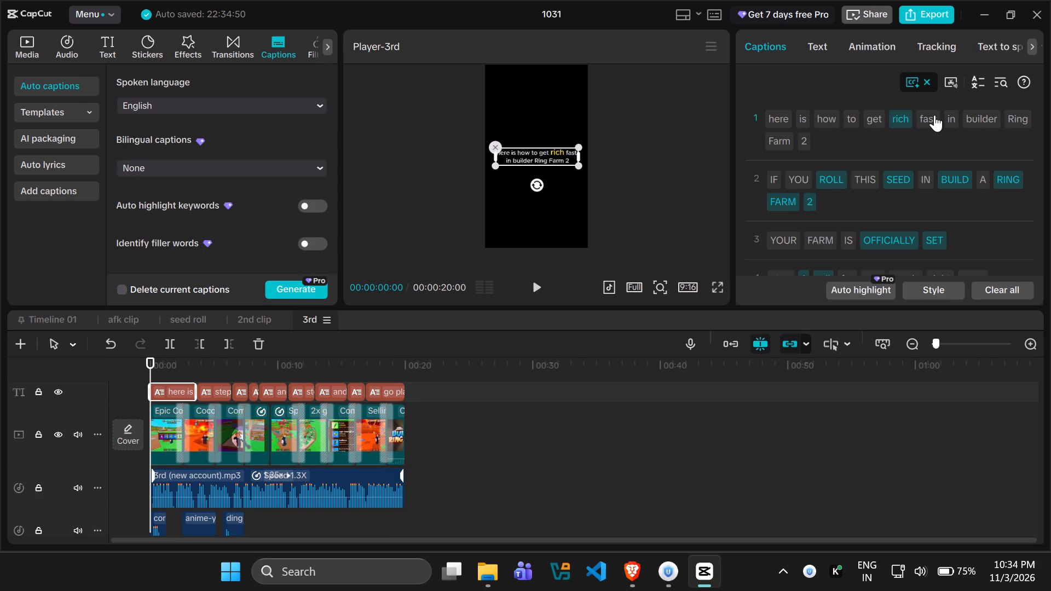
click(934, 115)
click(1029, 119)
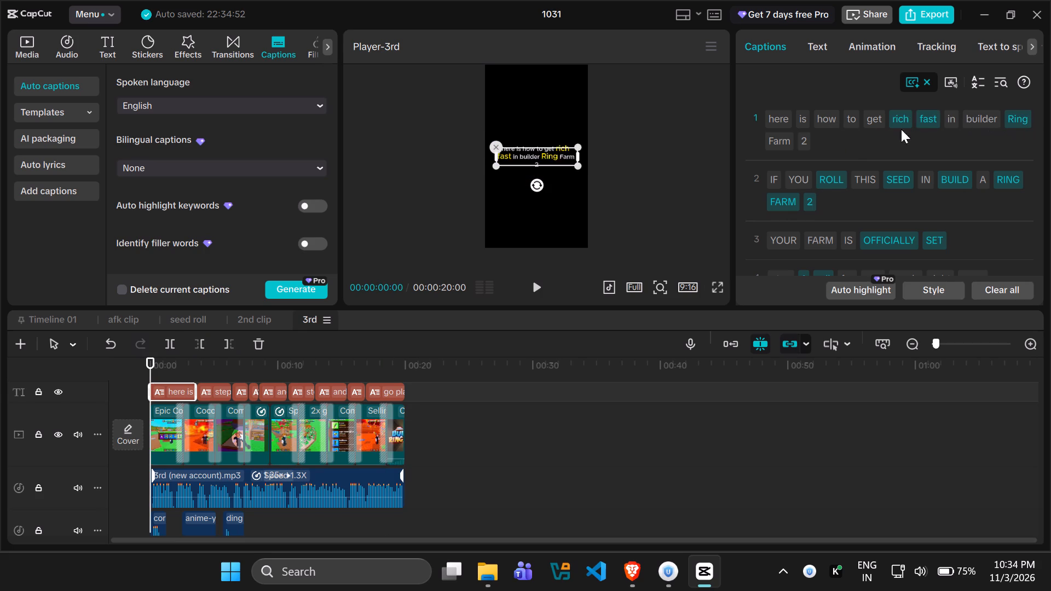
click(777, 144)
click(805, 140)
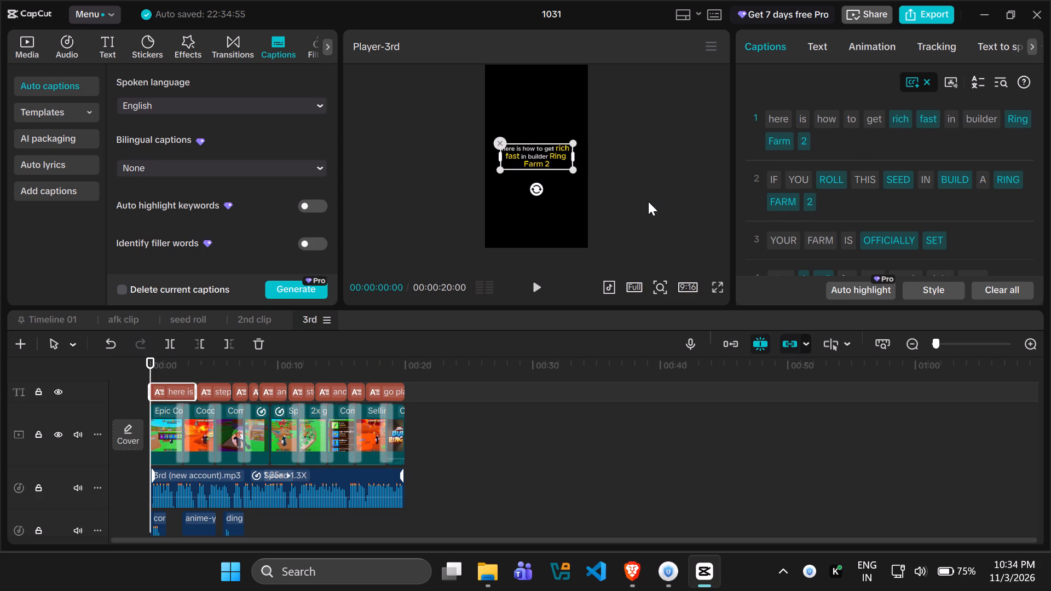
Correct the first caption's text by replacing "builder" with "build a".
click(816, 45)
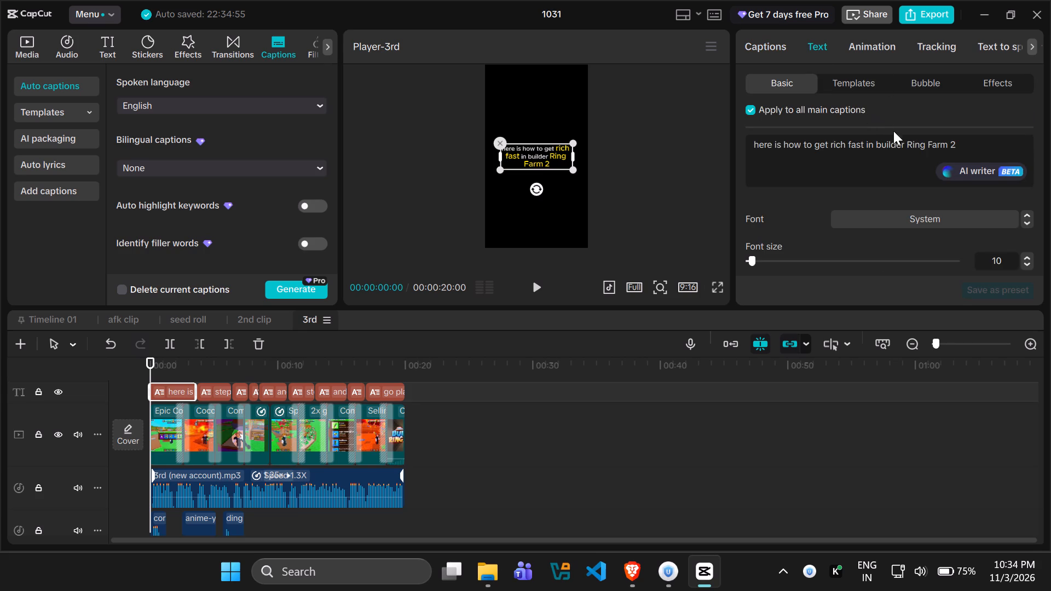
click(900, 145)
key(BackSpace)
key(Delete)
key(space)
text(a)
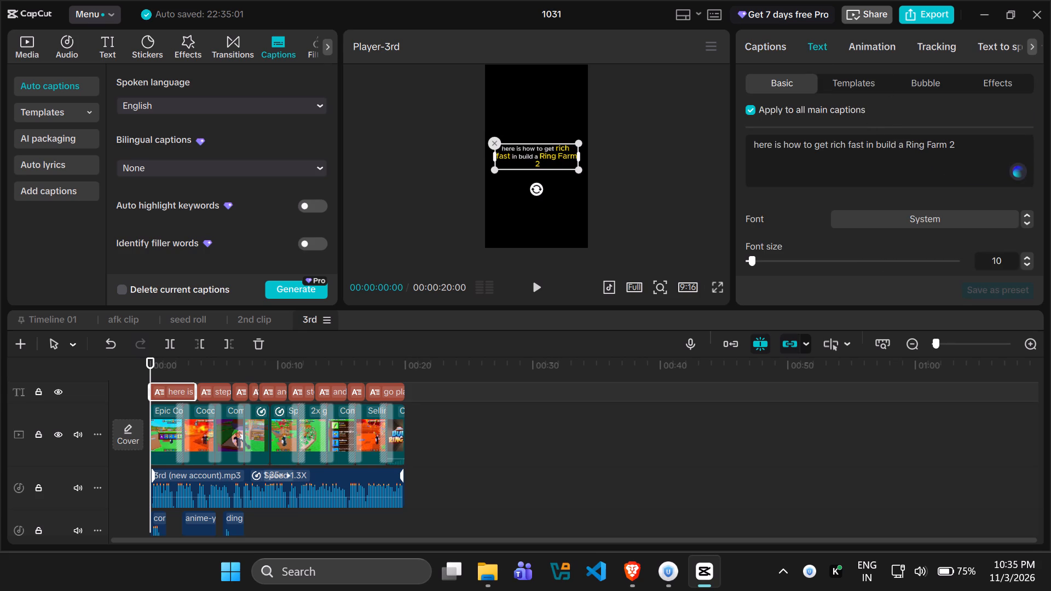
Highlight the word "build" in the first caption as a keyword.
click(753, 45)
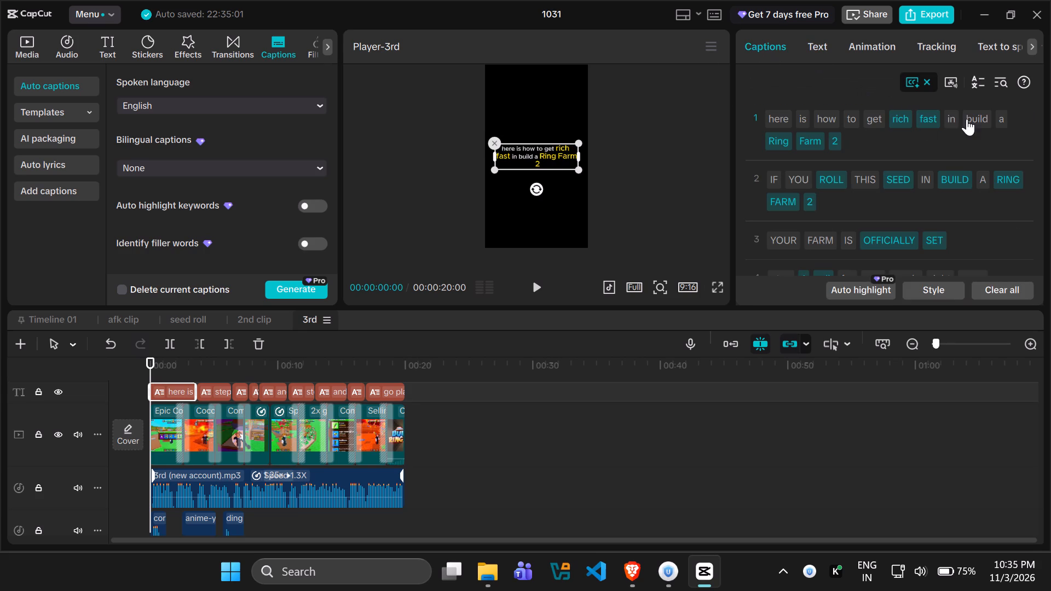
click(979, 118)
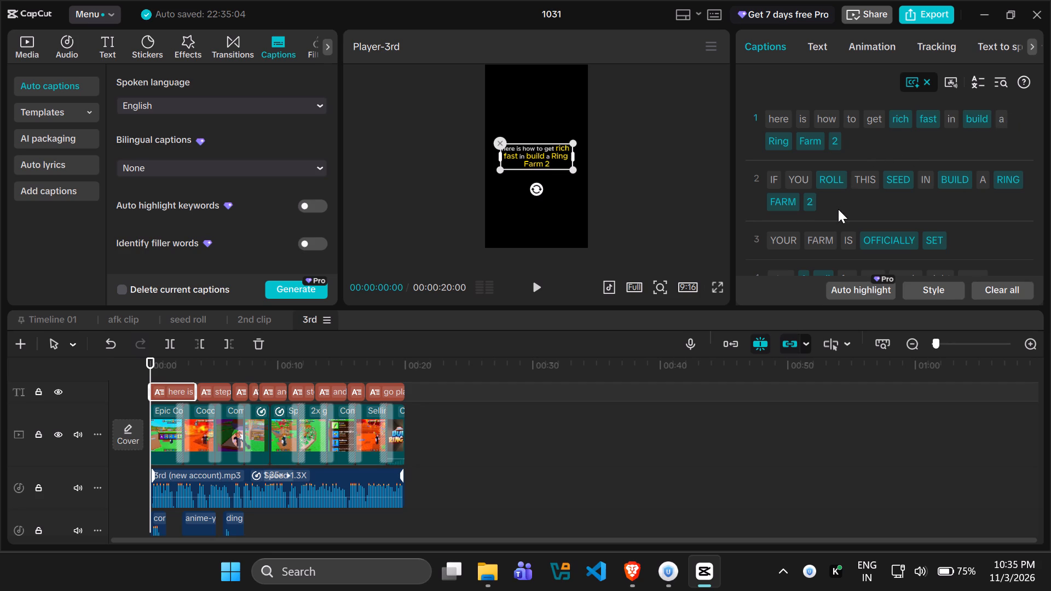
Style the highlighted keywords in Comic Sans MS Bold at font size 20 with bold on.
click(931, 288)
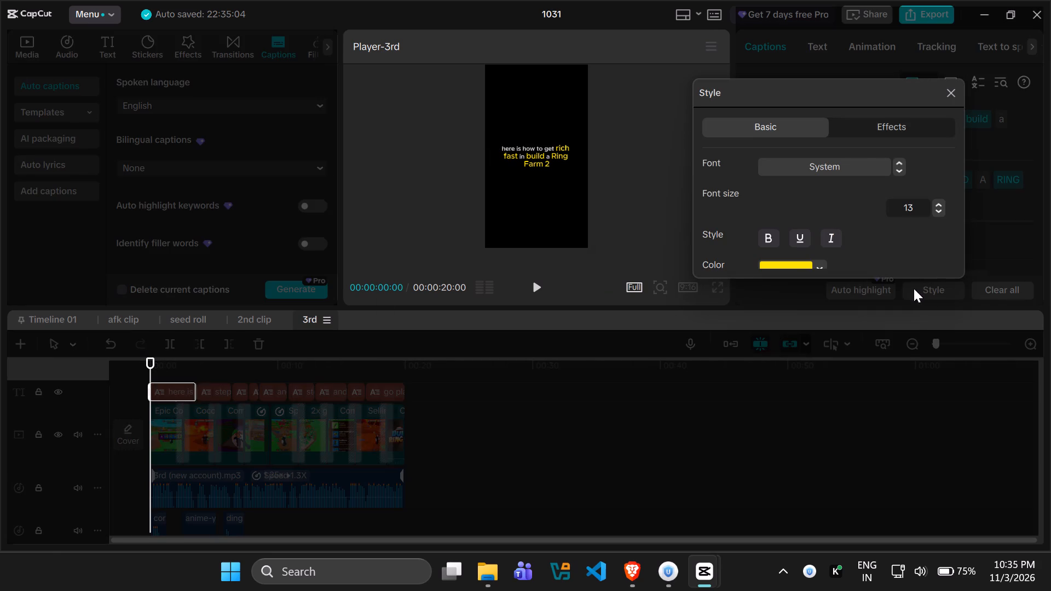
click(864, 164)
click(840, 154)
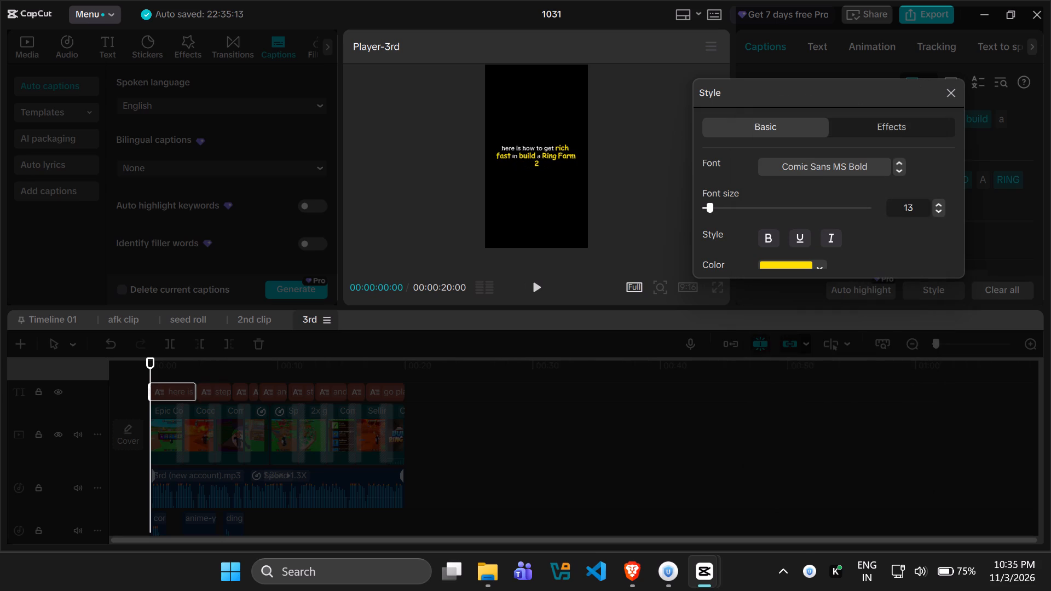
drag(920, 201, 885, 201)
text(20)
key(Return)
click(769, 239)
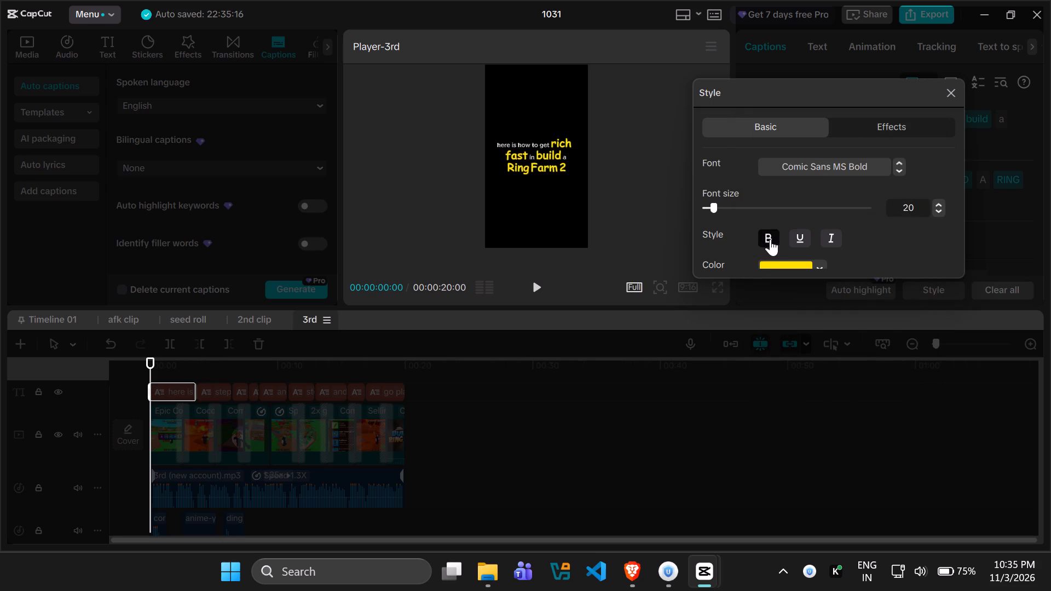
Give the highlighted keywords the white preset with black outline, recolour them red, and turn on their shadow.
scroll(801, 228, down, 1)
click(760, 262)
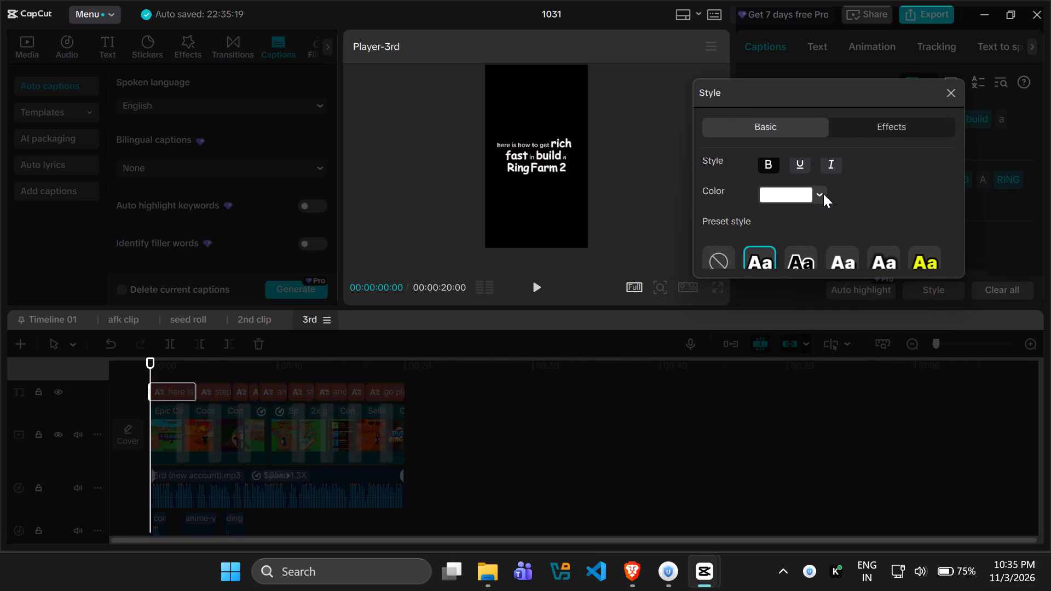
click(817, 190)
drag(791, 239, 956, 212)
click(884, 170)
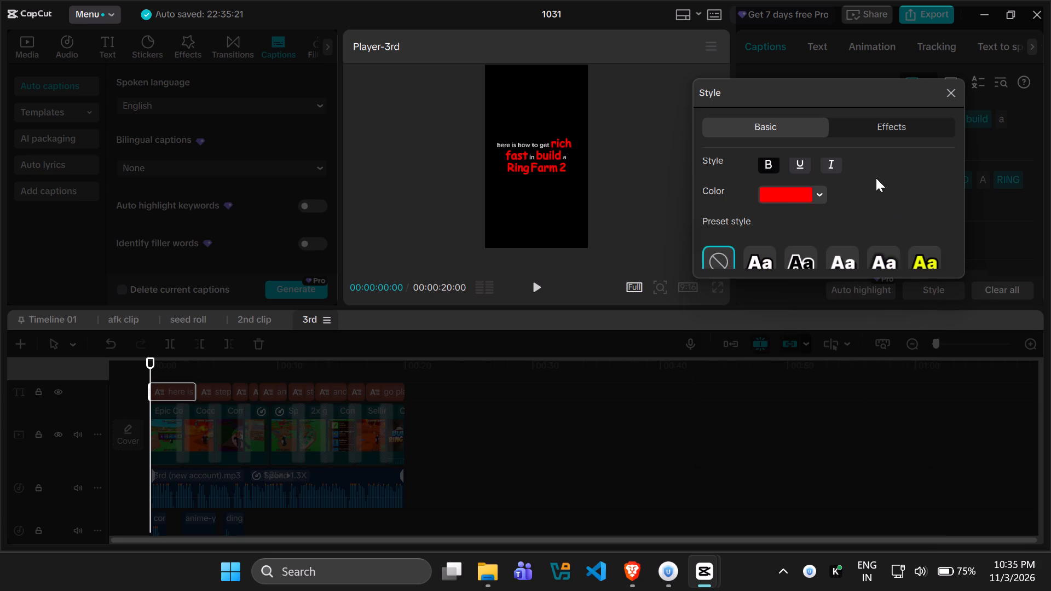
scroll(830, 215, down, 7)
click(710, 257)
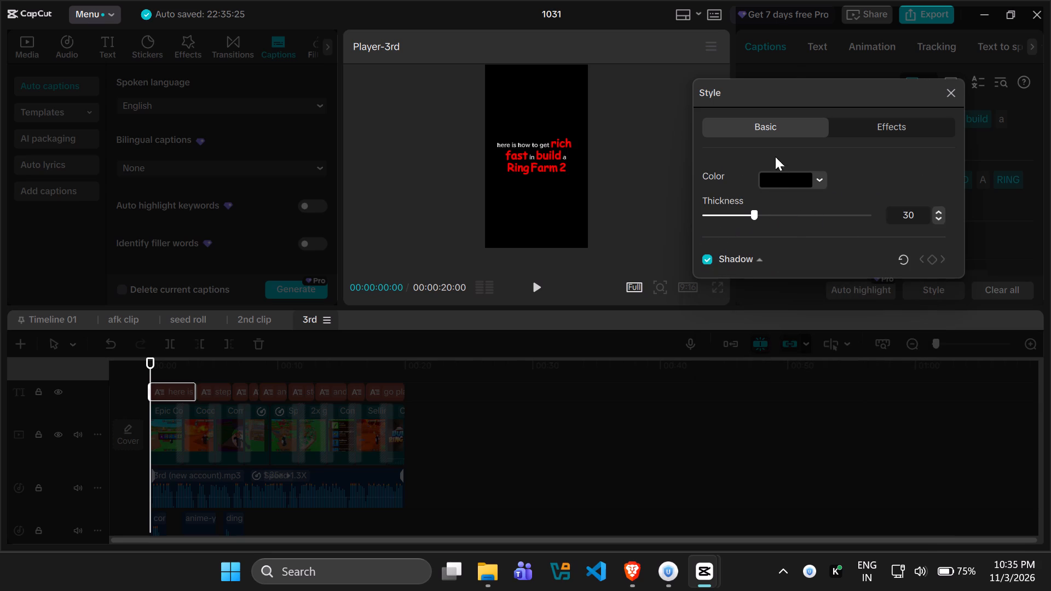
click(959, 94)
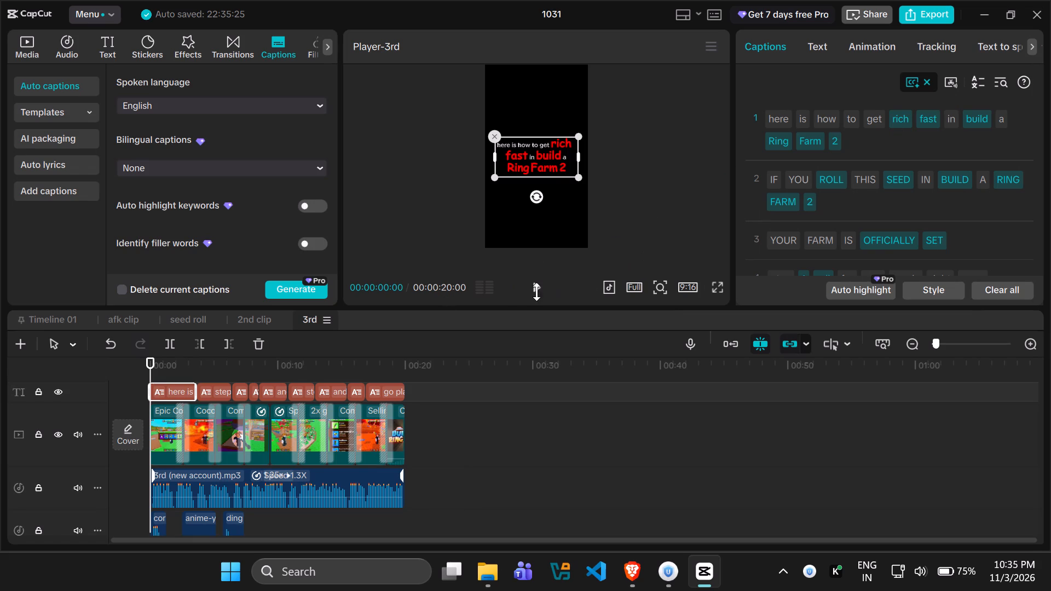
Set all main captions to Comic Sans MS Bold, font size 17, bold and uppercase.
click(807, 49)
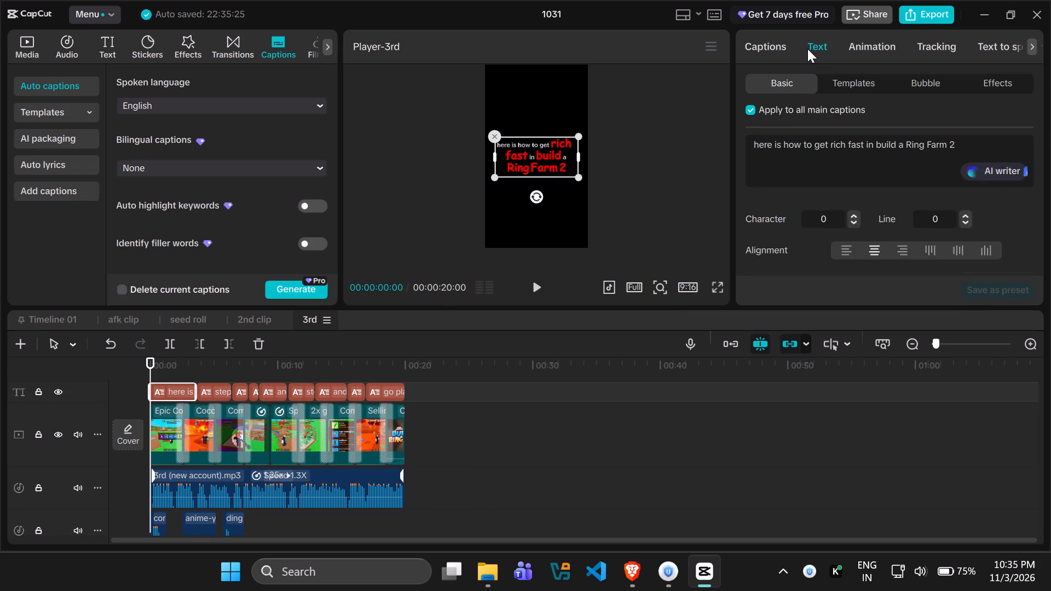
click(911, 224)
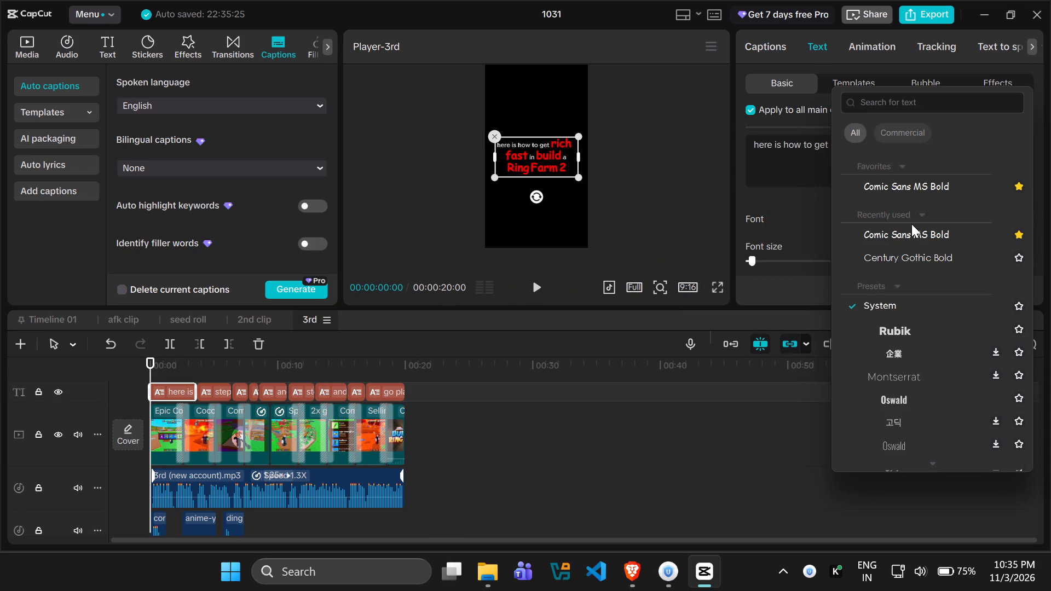
click(915, 182)
double_click(1000, 259)
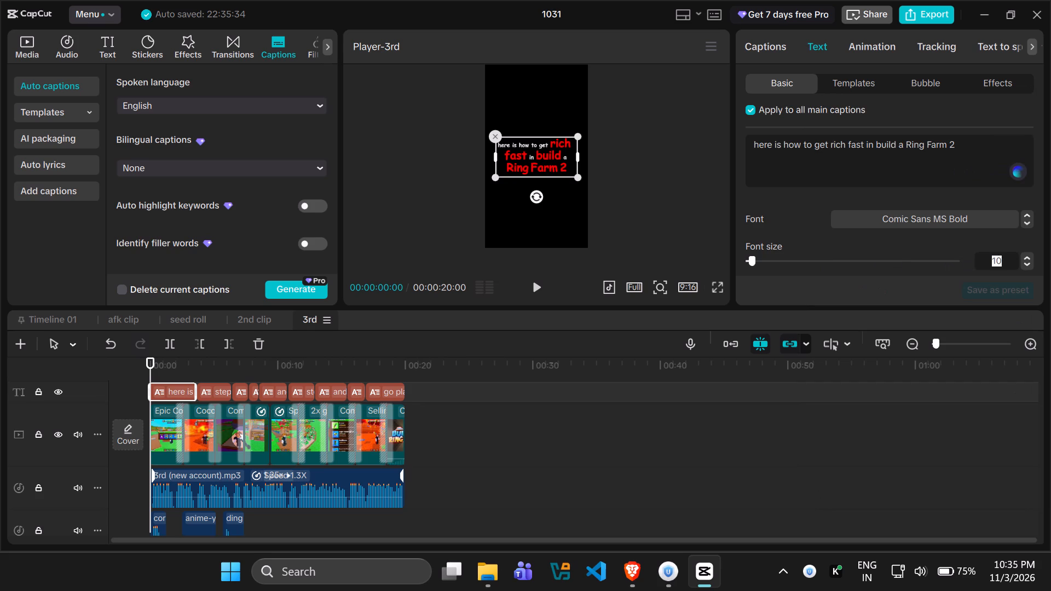
text(17)
key(Return)
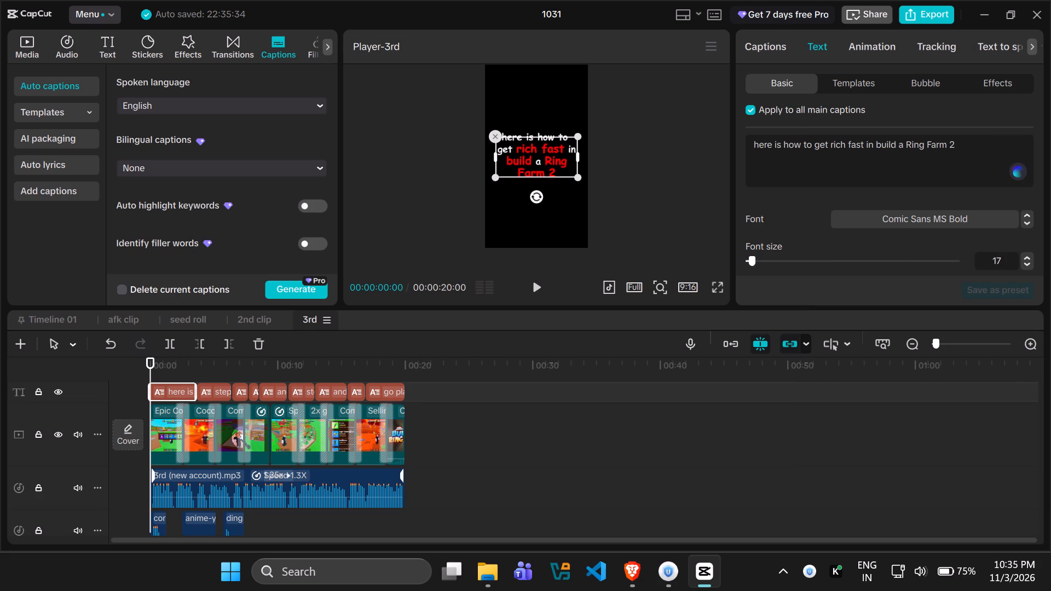
scroll(841, 244, down, 1)
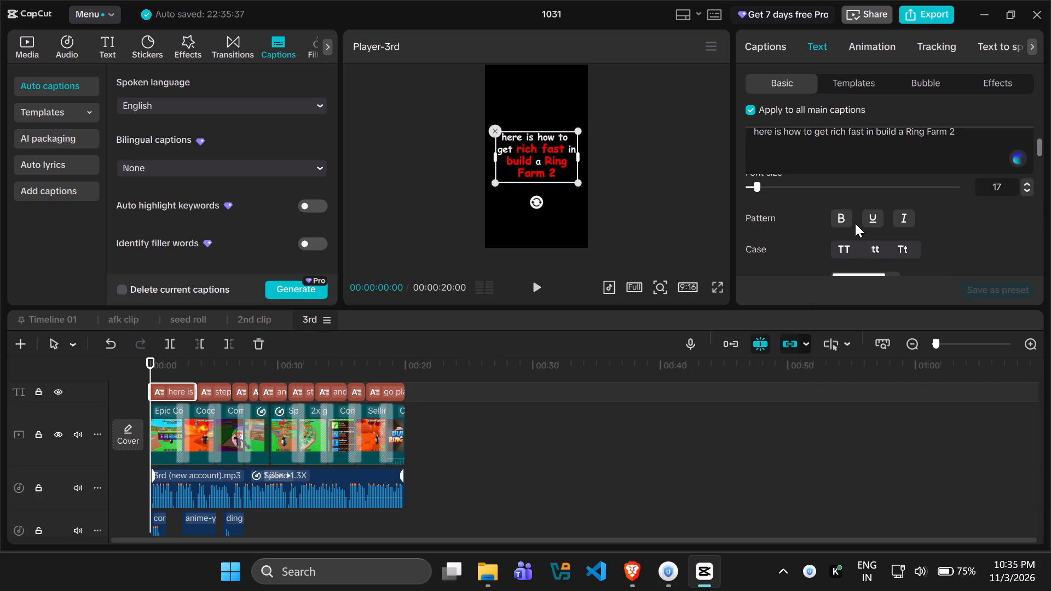
click(847, 219)
click(851, 245)
Apply the white preset with black outline to all main captions and check the stroke settings.
scroll(852, 244, down, 1)
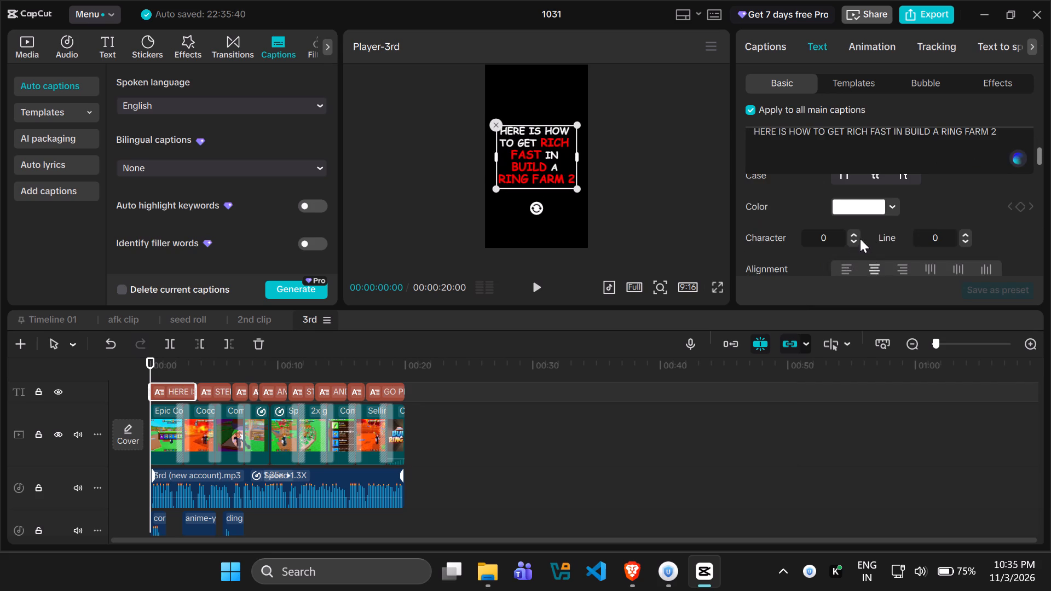
scroll(880, 218, down, 2)
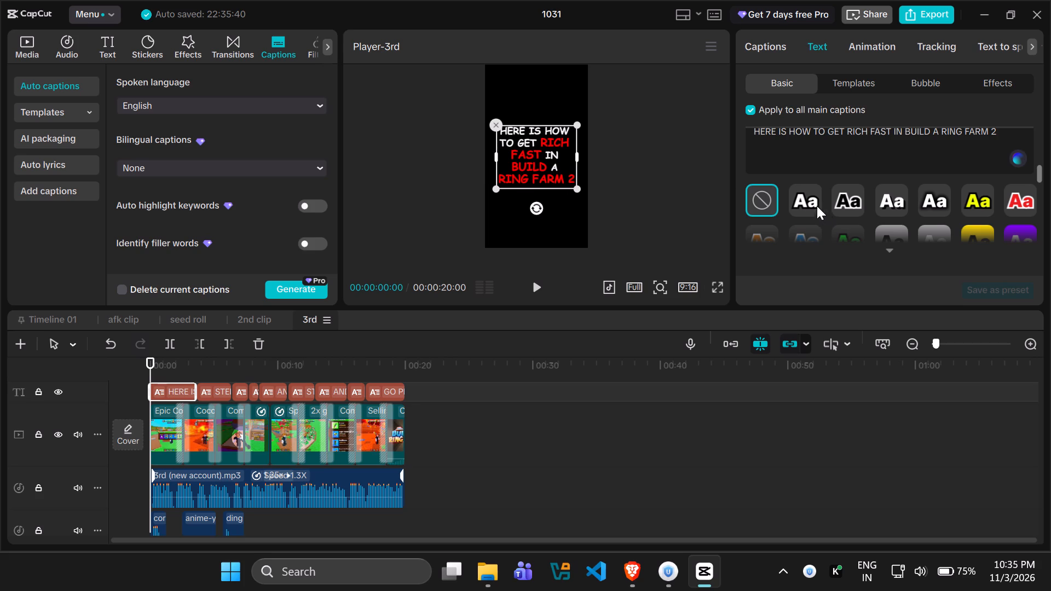
click(813, 204)
scroll(813, 204, down, 3)
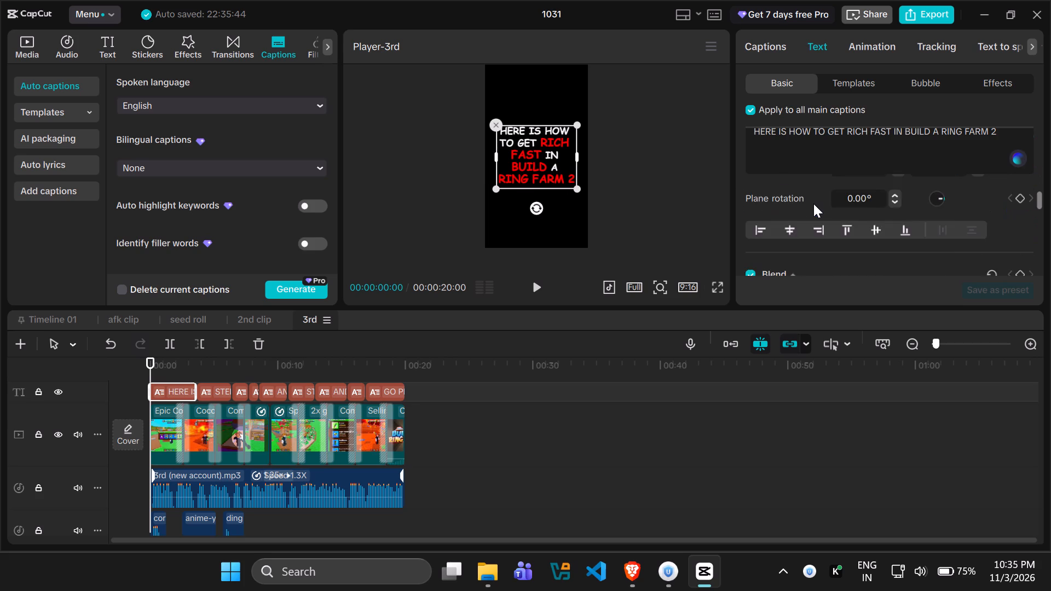
scroll(813, 204, down, 3)
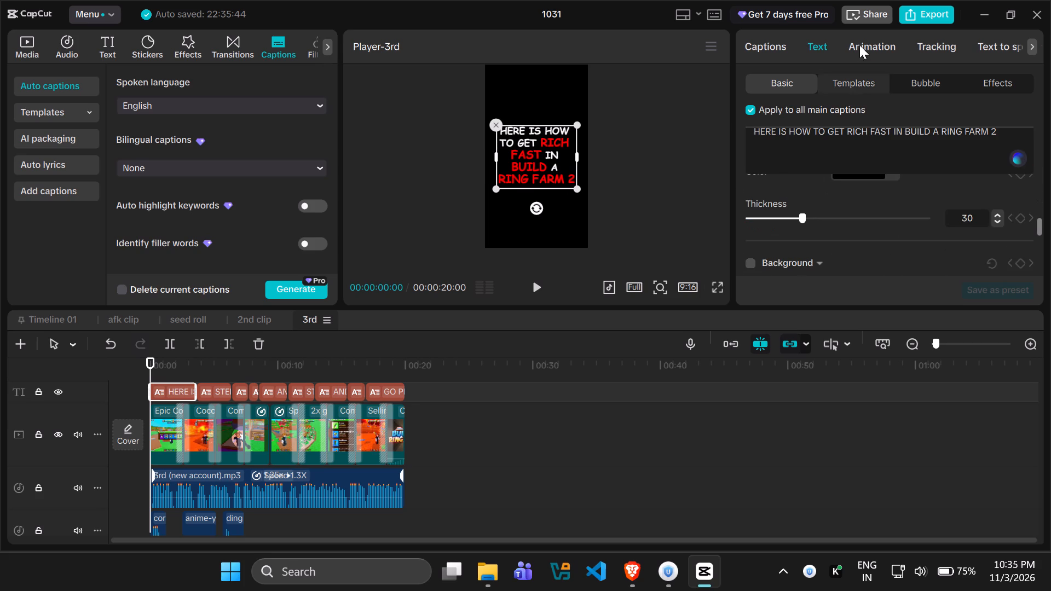
Apply the "Slig…etch" caption animation to the first caption and play the timeline onward to check it.
click(876, 49)
click(838, 188)
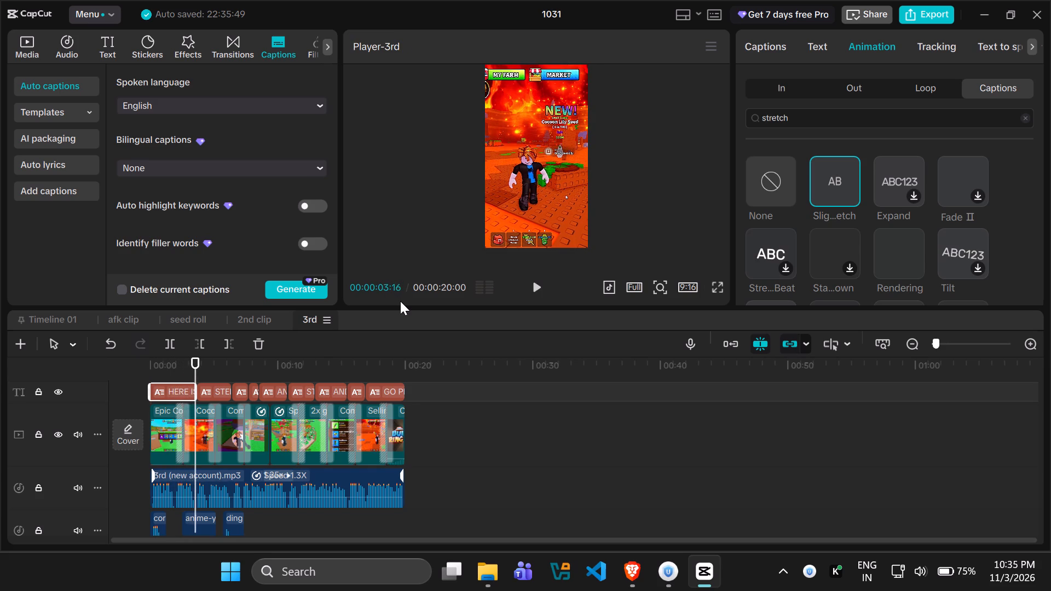
key(space)
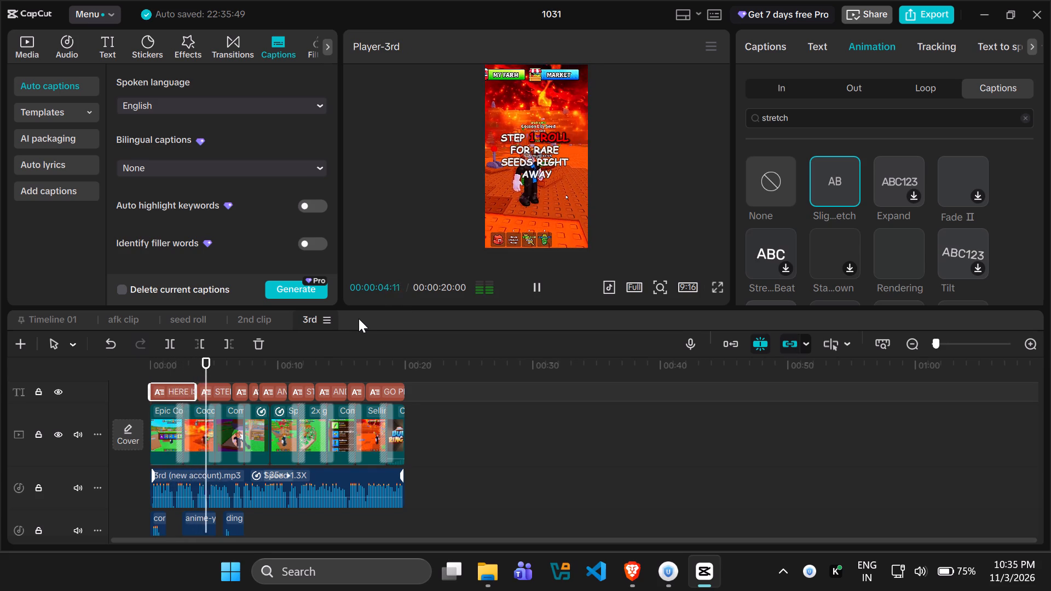
key(space)
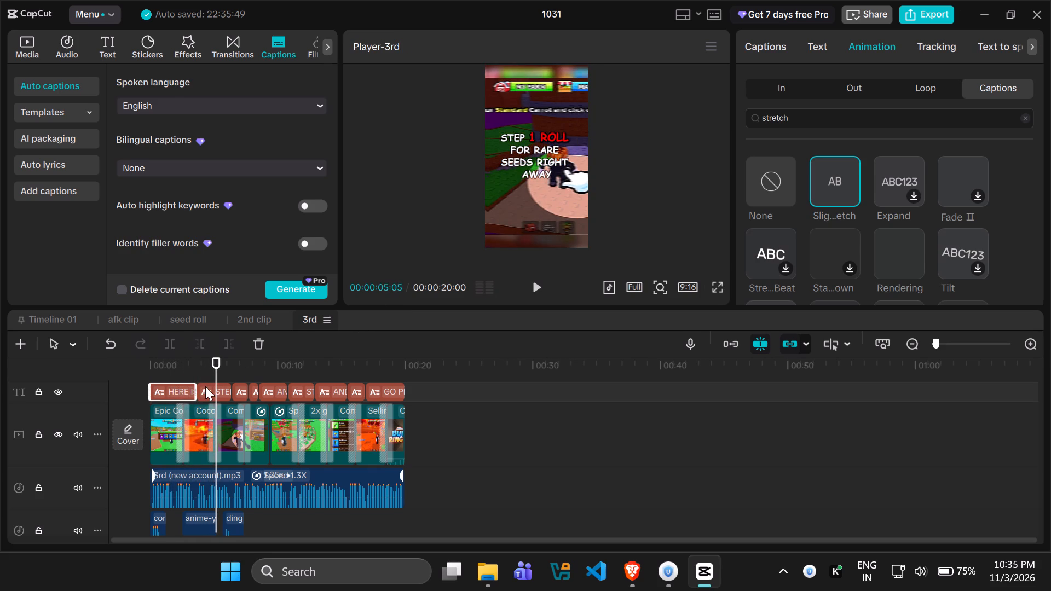
Apply the "Slig…etch" caption animation to the second caption, "STEP 1 ROLL FOR RARE SEEDS RIGHT AWAY".
click(205, 386)
click(869, 47)
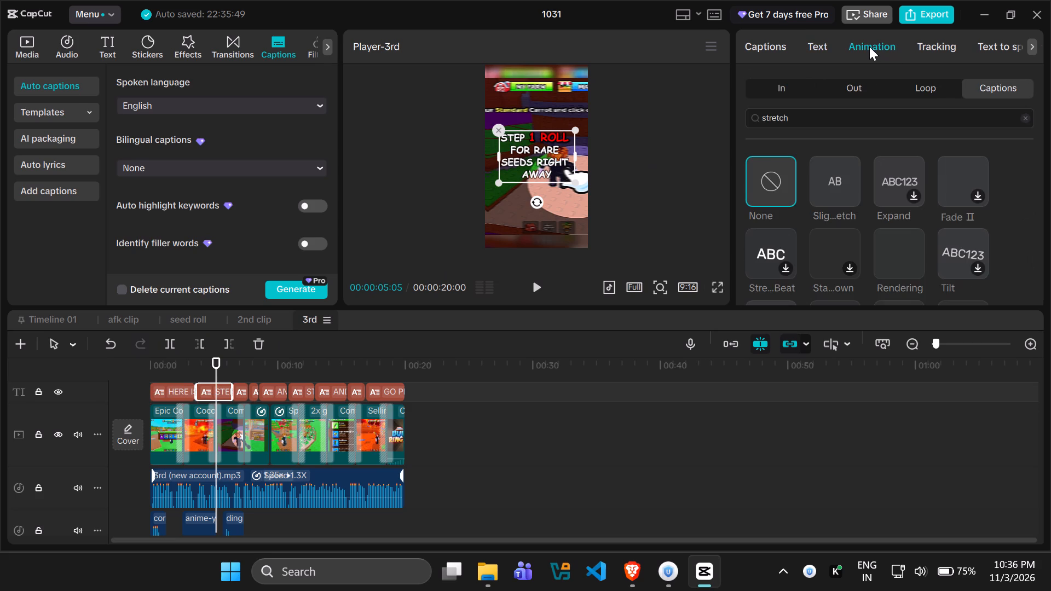
click(827, 173)
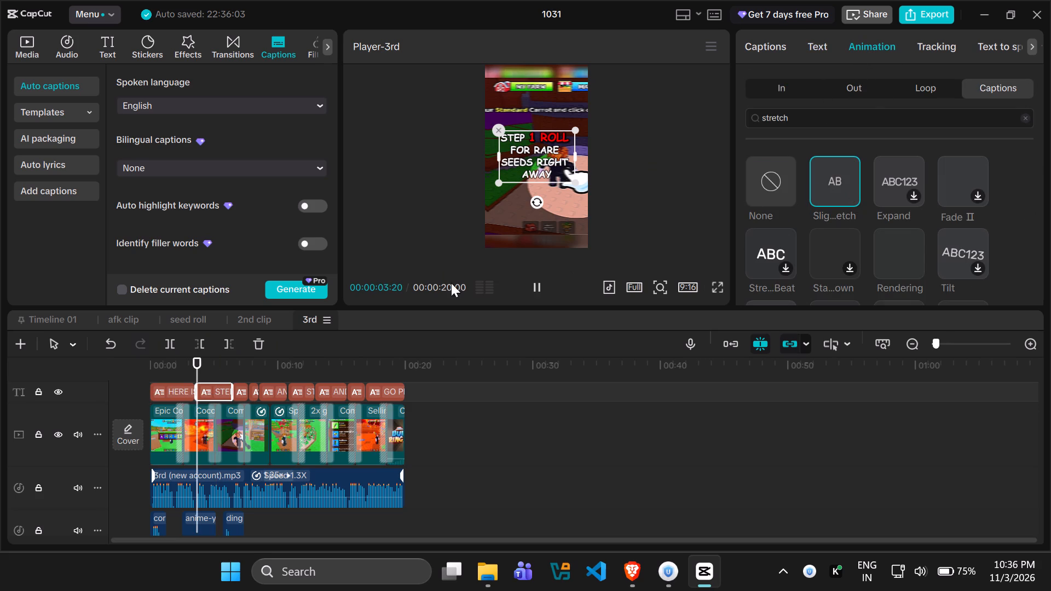
Apply the "Slig…etch" caption animation to all captions from the third to the last and preview them.
drag(441, 390, 264, 384)
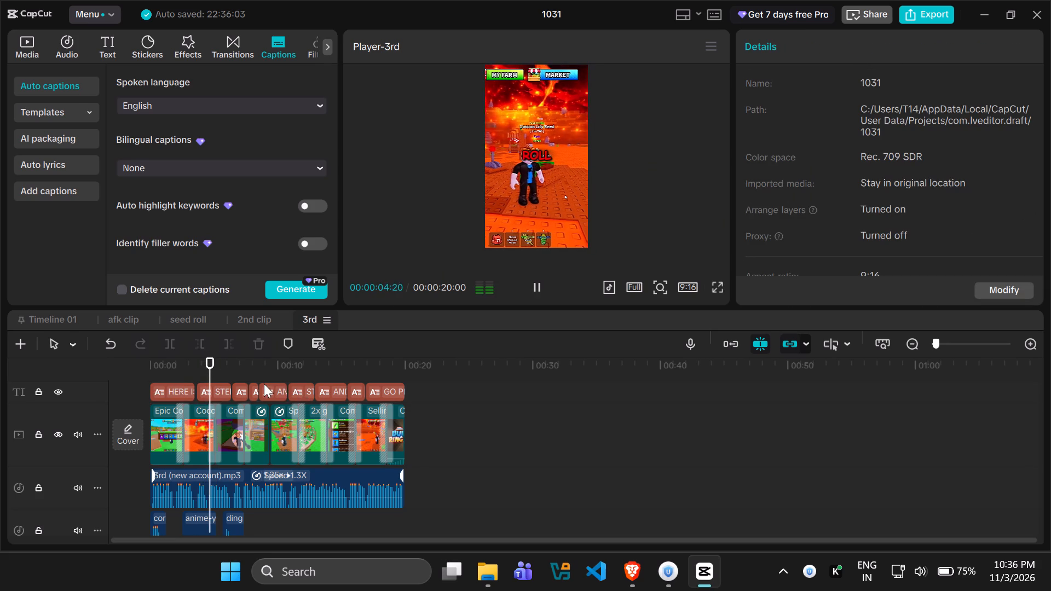
drag(264, 384, 238, 384)
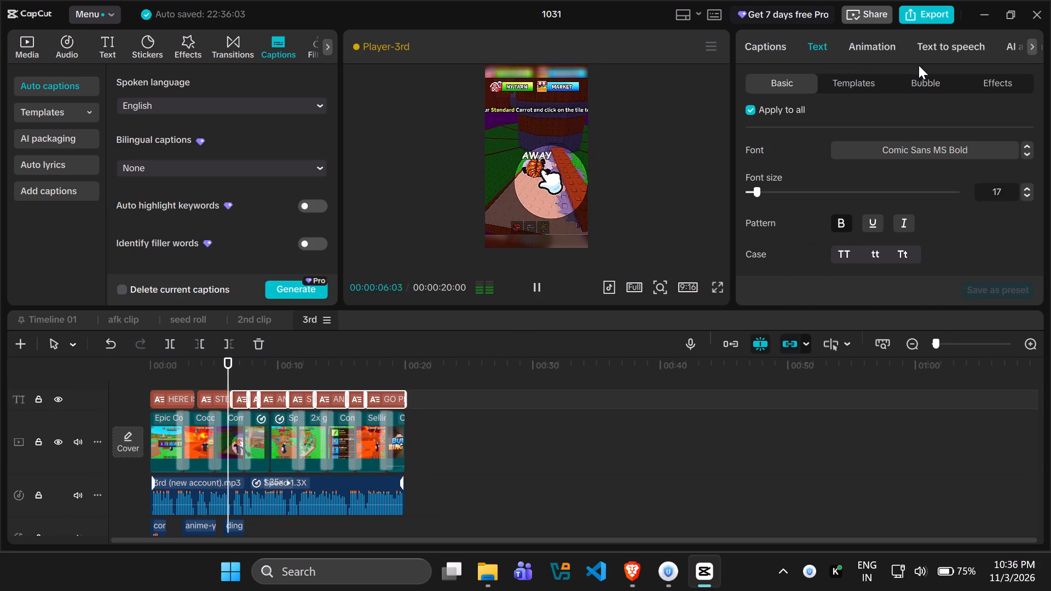
click(867, 42)
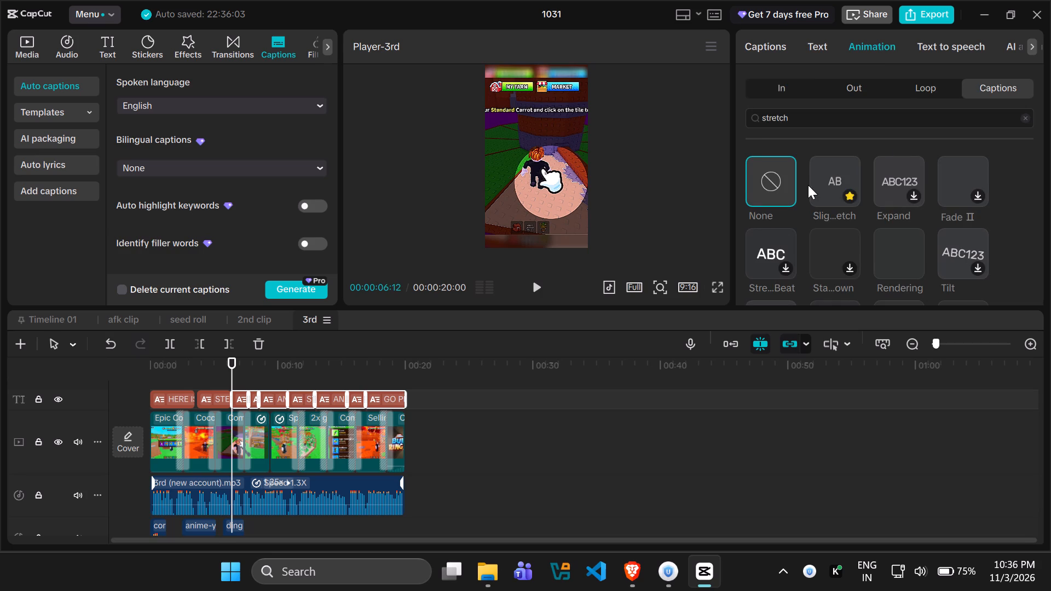
click(826, 188)
key(space)
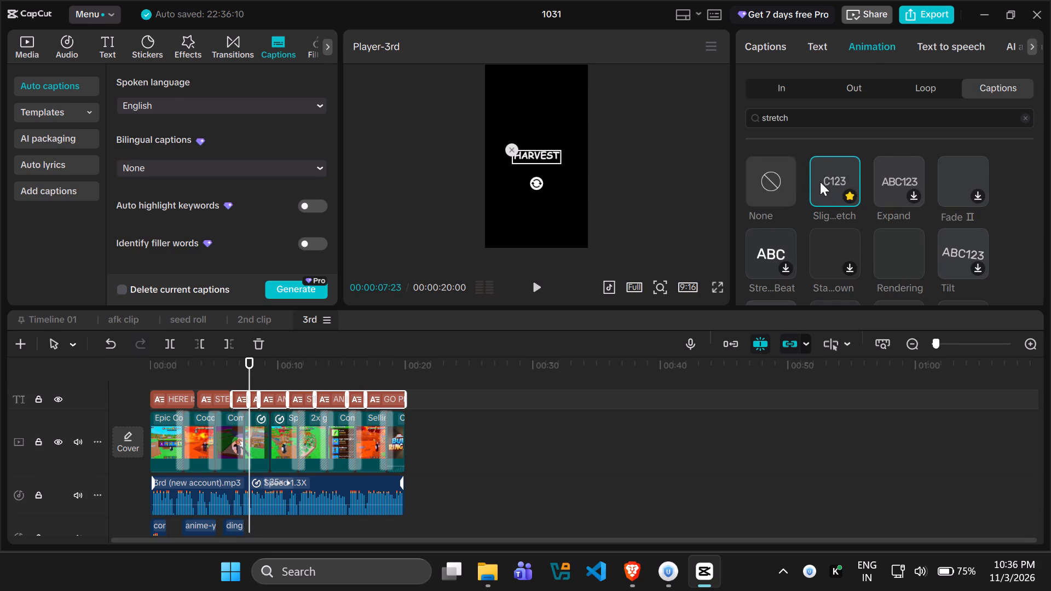
key(space)
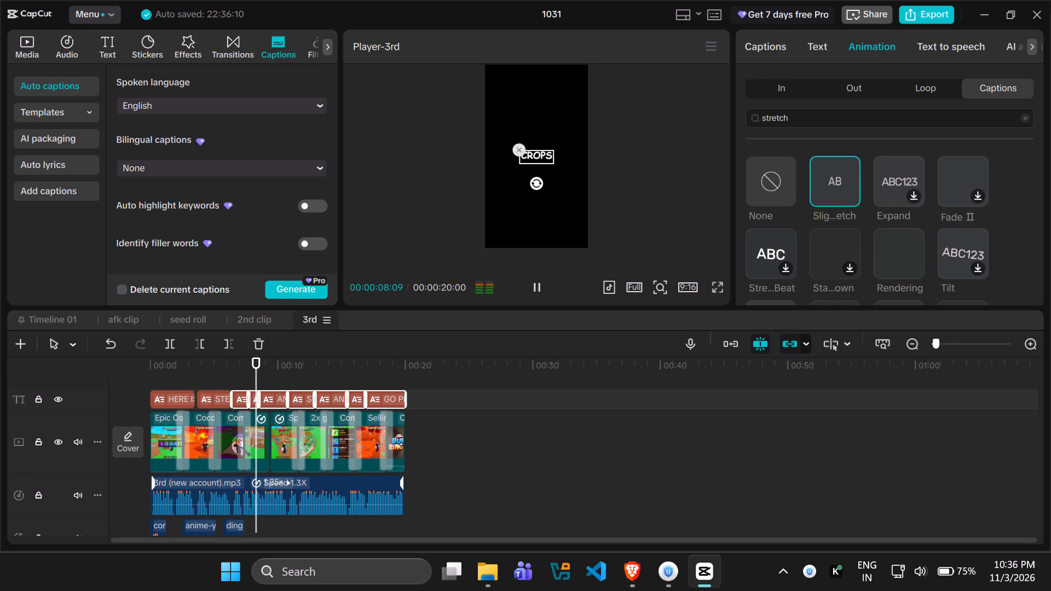
key(space)
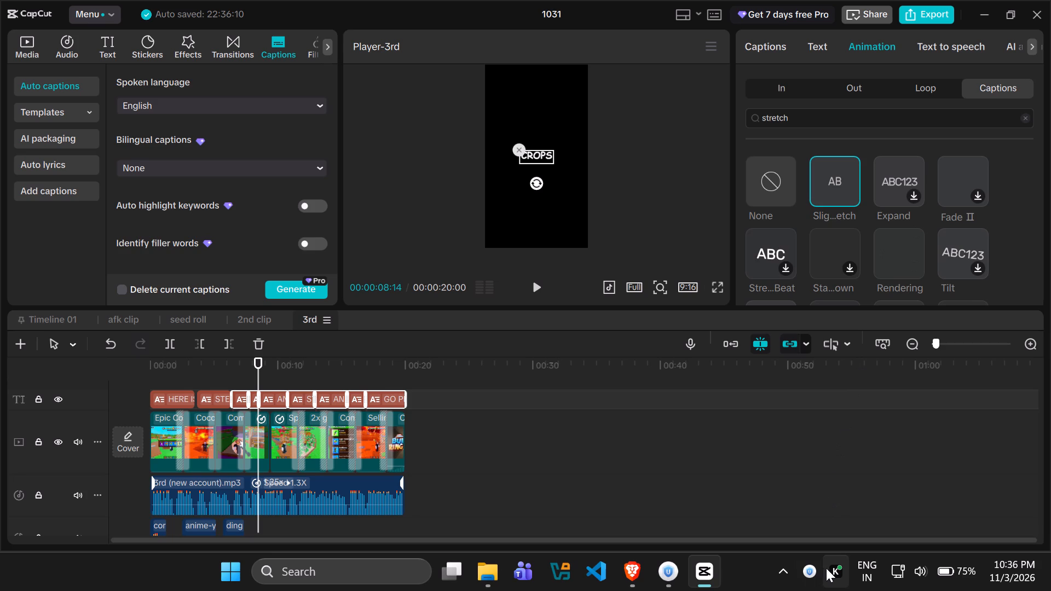
Switch to UrbanVPN, change the connection location to Russia and close its window.
click(816, 568)
click(253, 153)
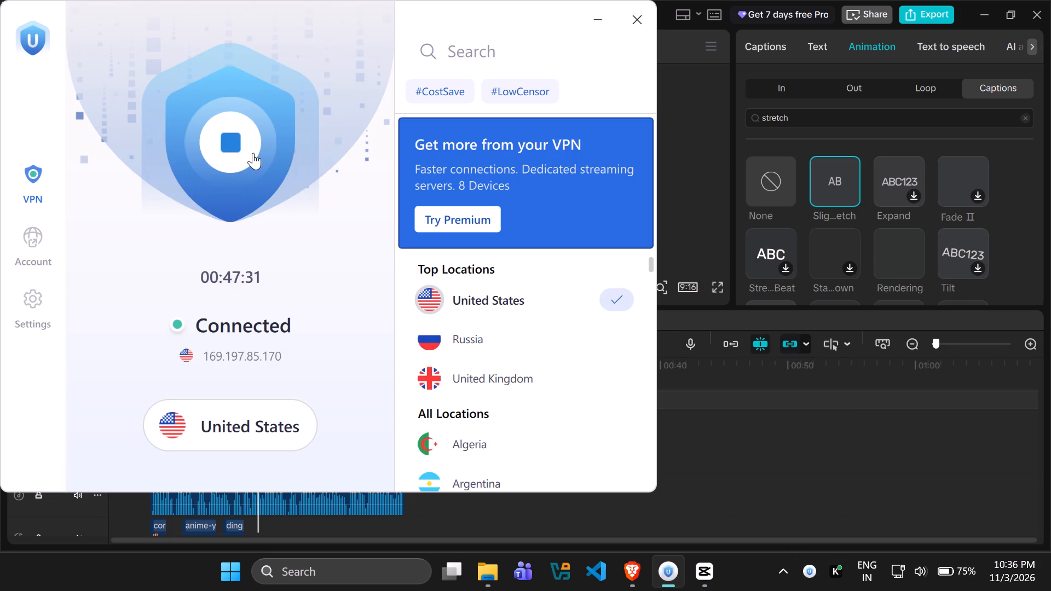
click(495, 339)
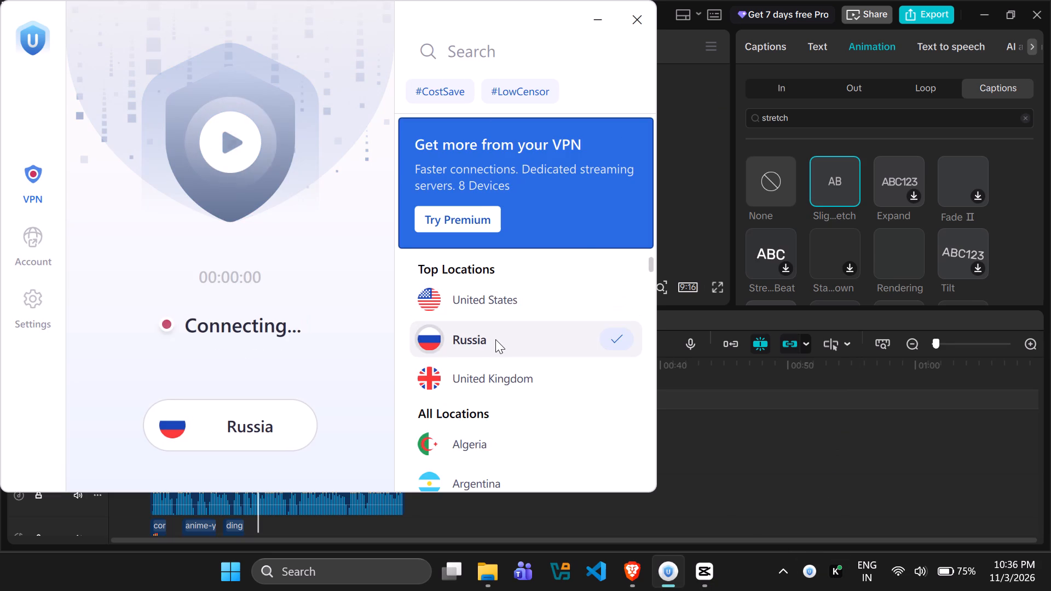
click(635, 20)
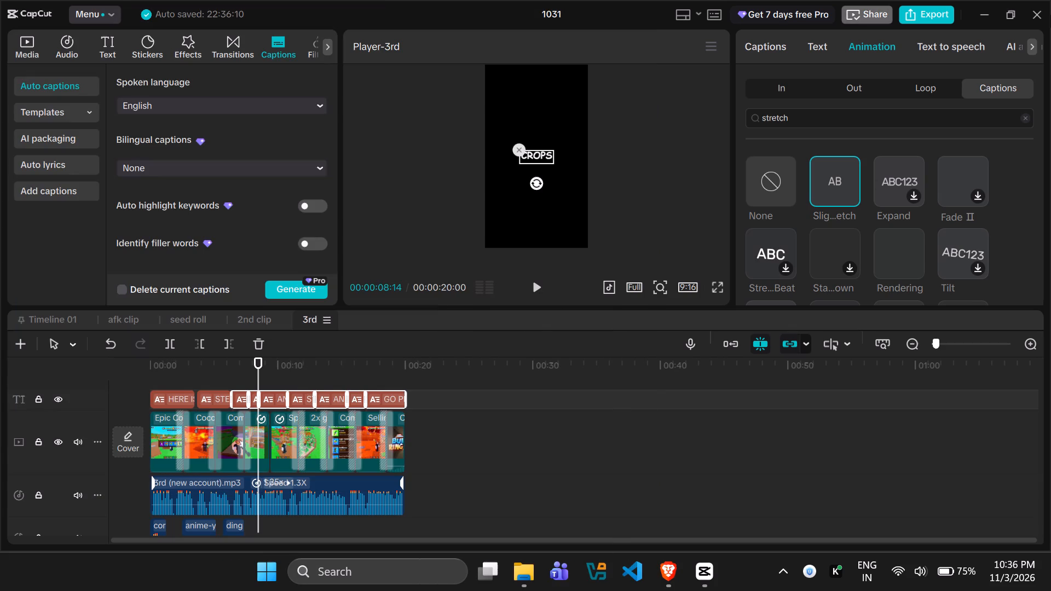
Close project 1031 and shut down the unresponsive CapCut program.
click(1044, 18)
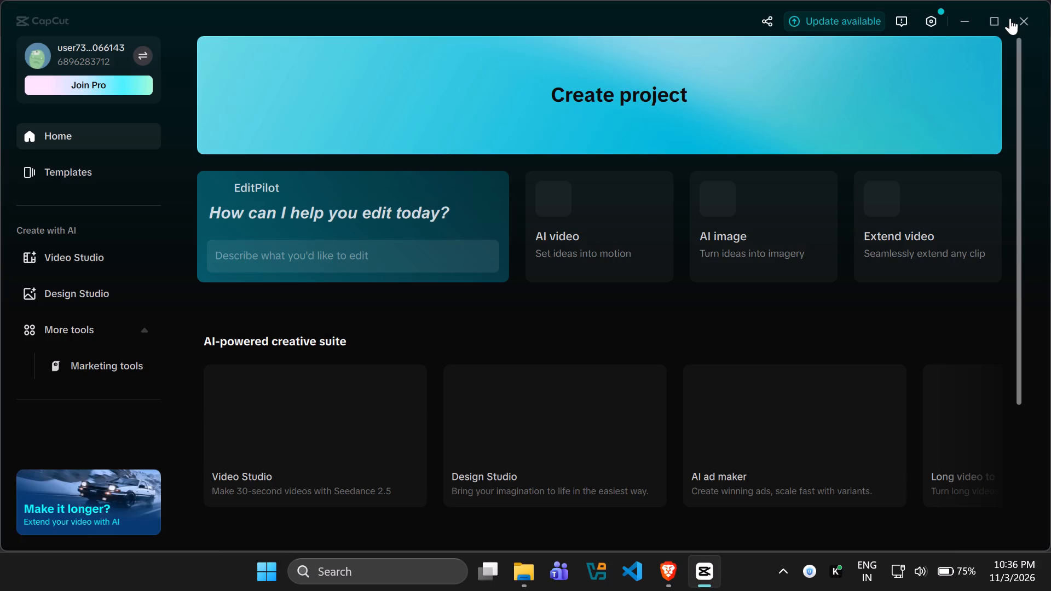
scroll(460, 373, down, 5)
scroll(435, 332, down, 2)
click(454, 321)
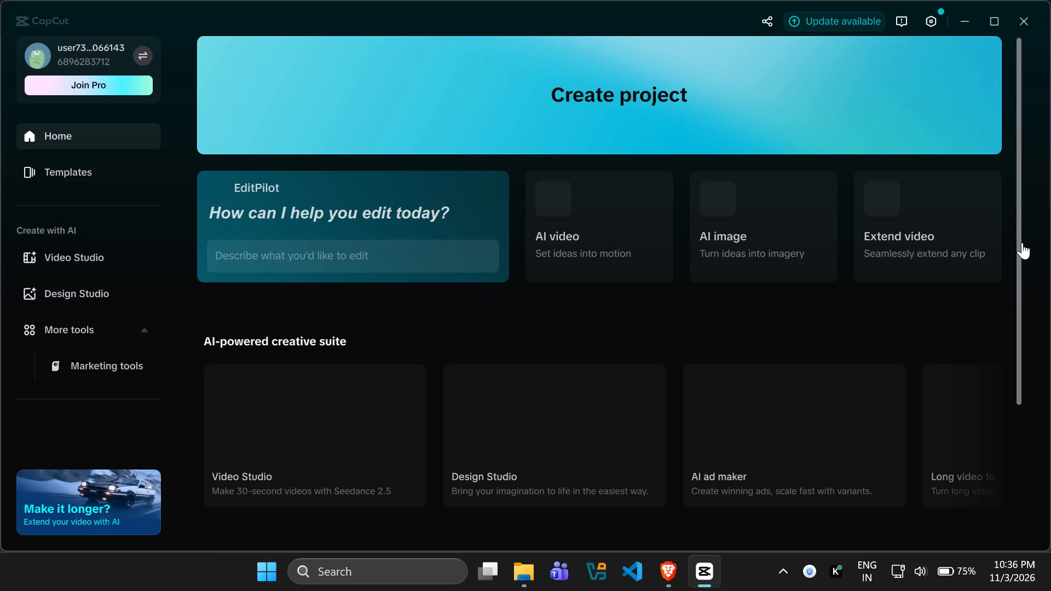
click(1018, 248)
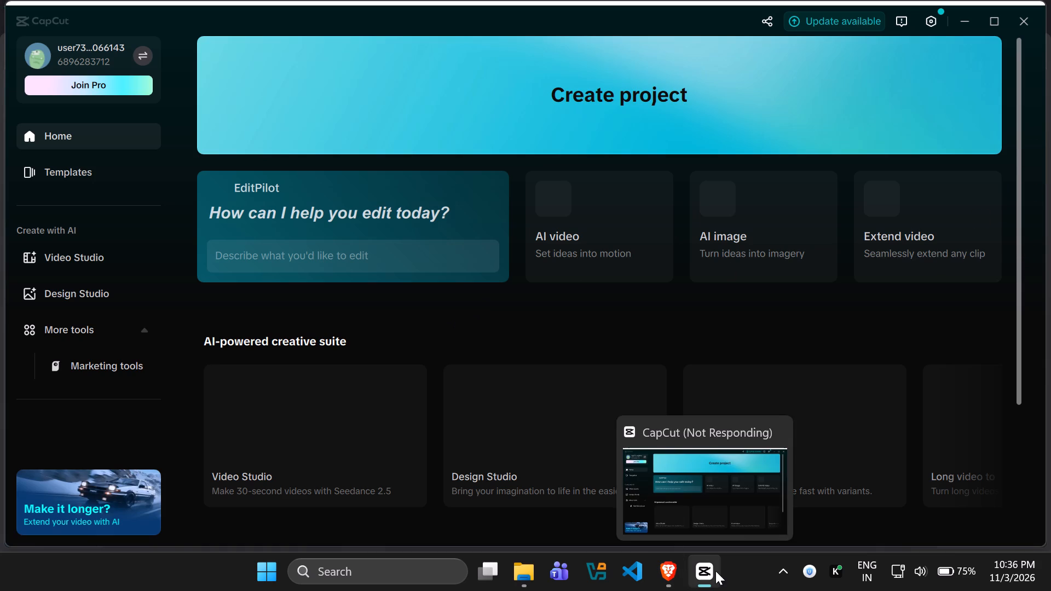
click(780, 426)
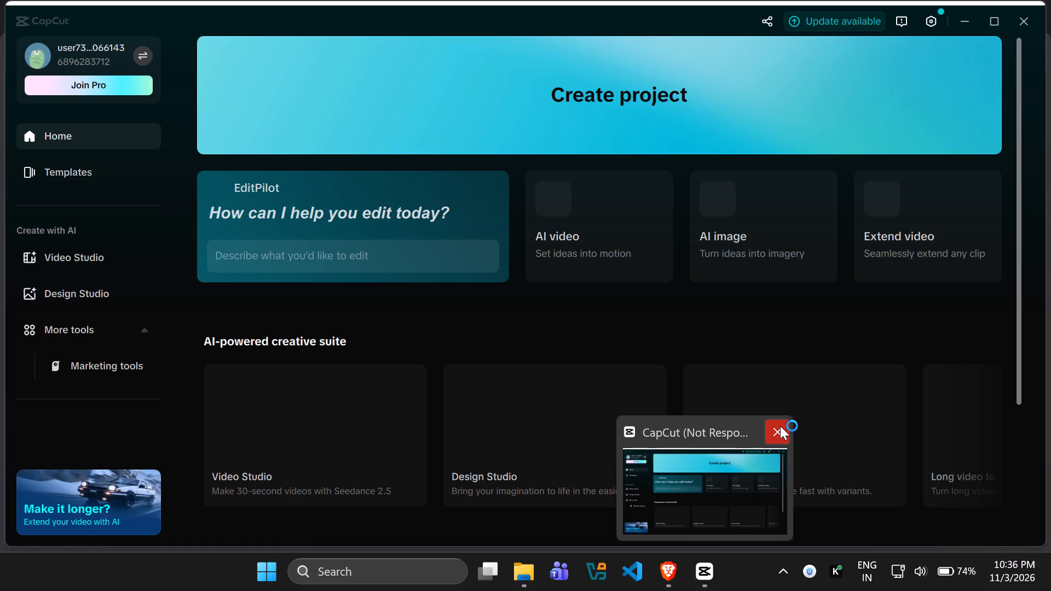
click(467, 293)
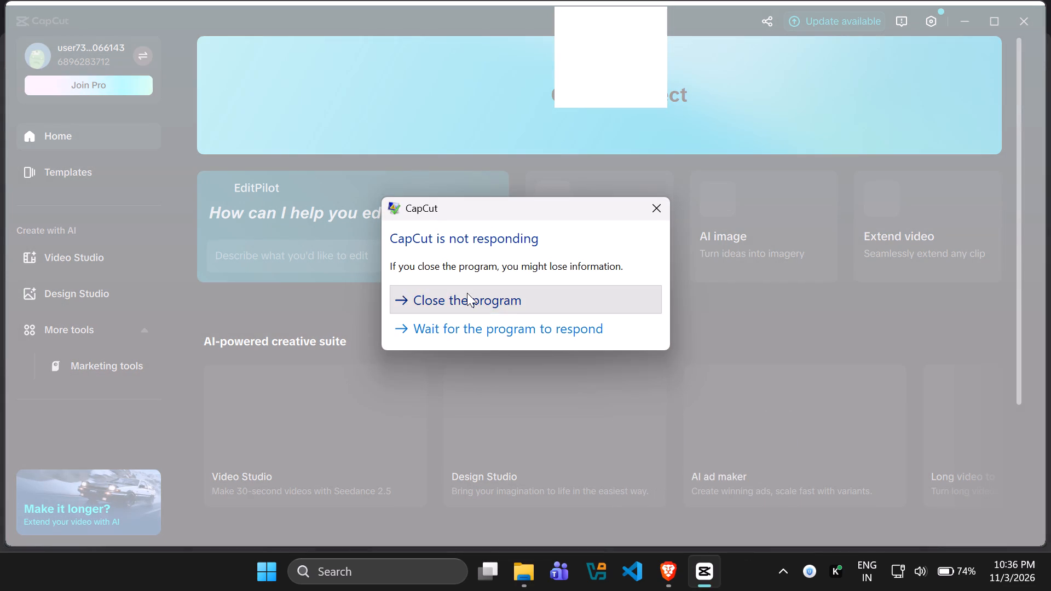
click(608, 323)
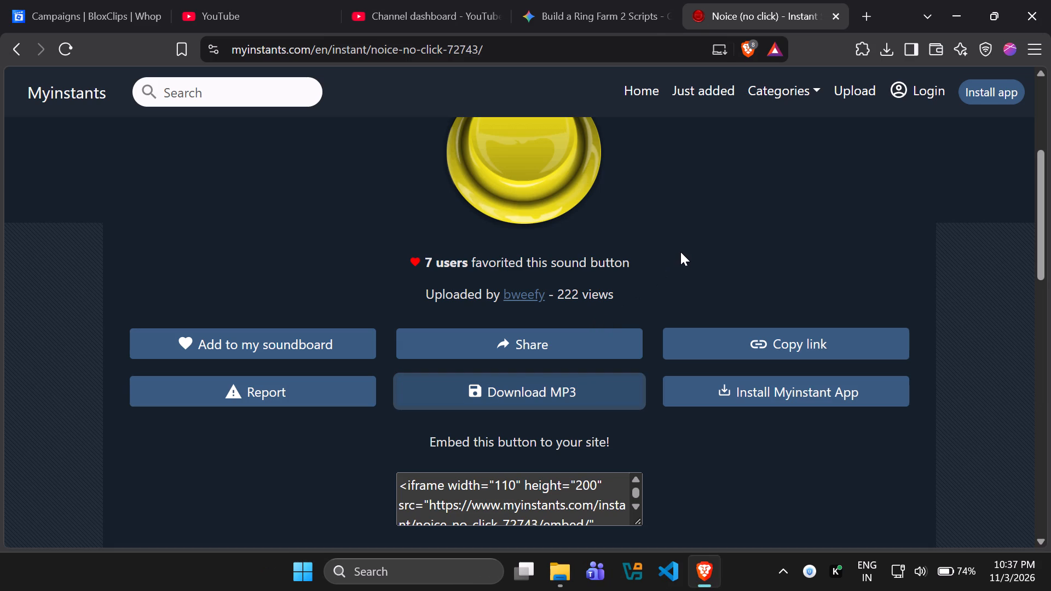
Relaunch CapCut from the desktop and reopen project 1031.
click(965, 2)
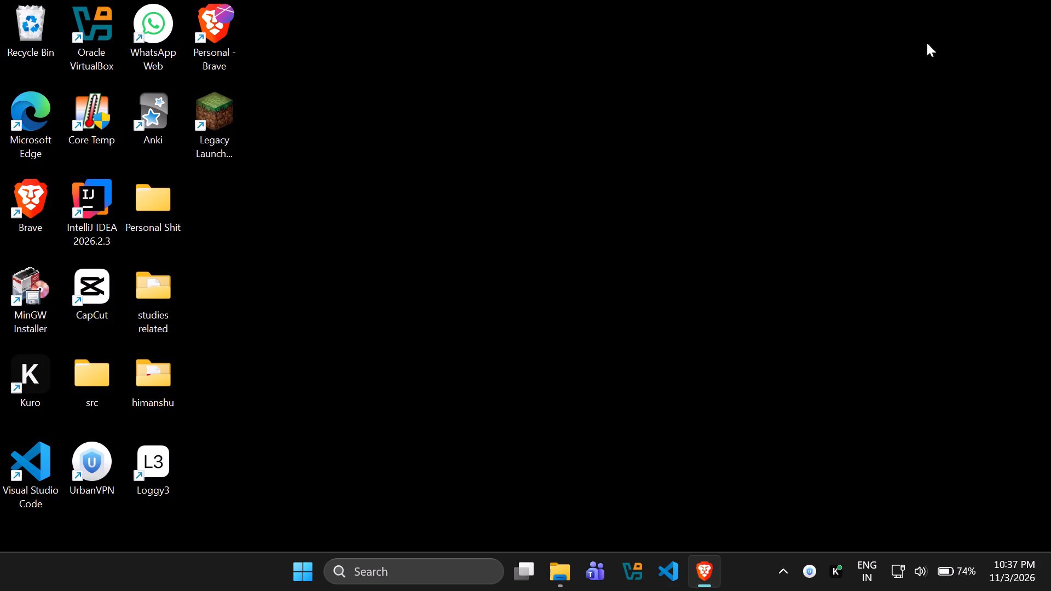
double_click(85, 303)
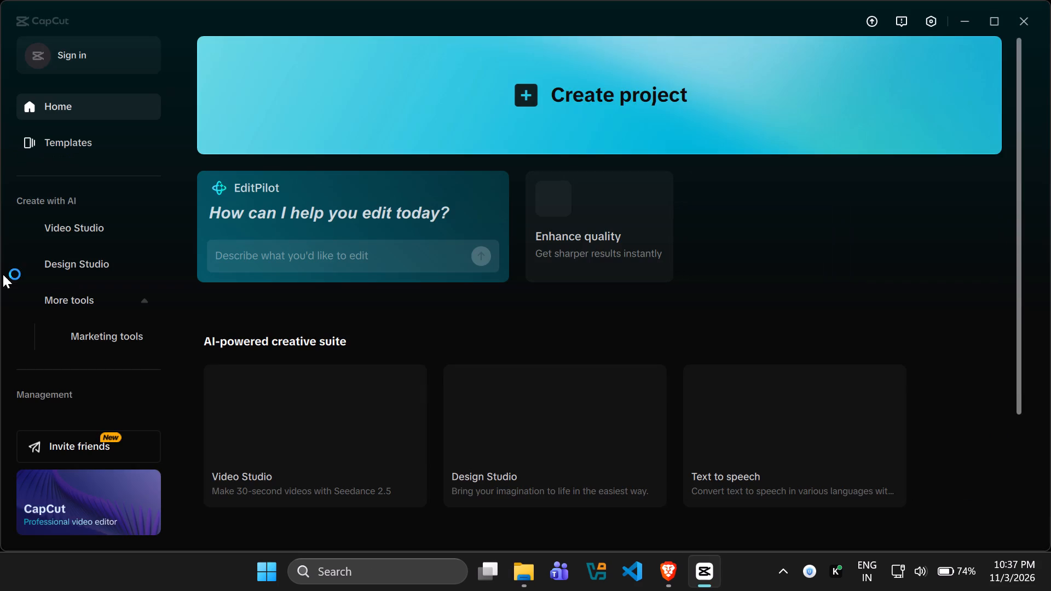
scroll(404, 301, down, 10)
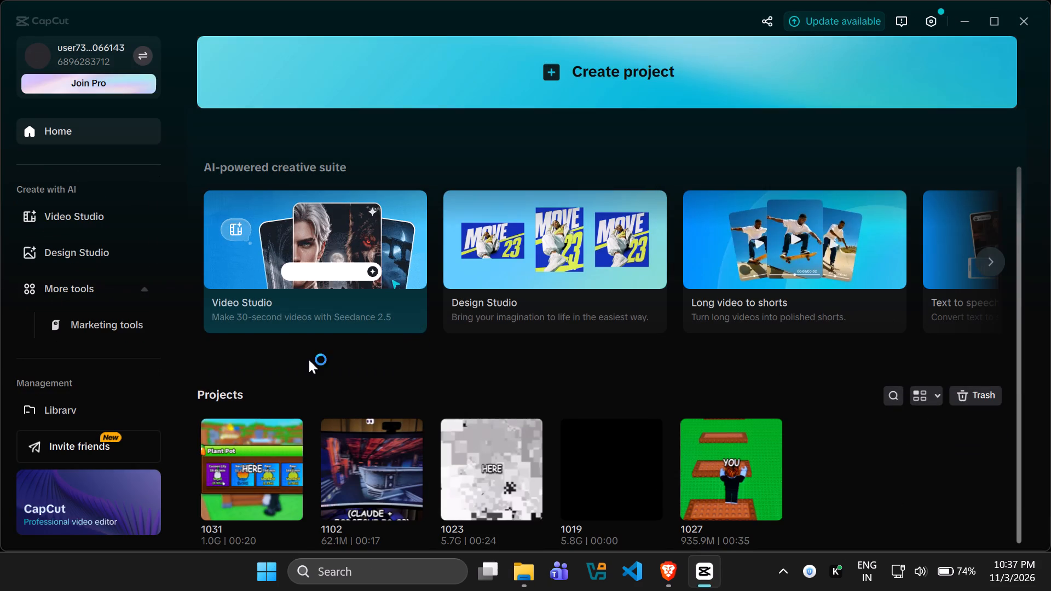
scroll(271, 413, down, 1)
click(234, 468)
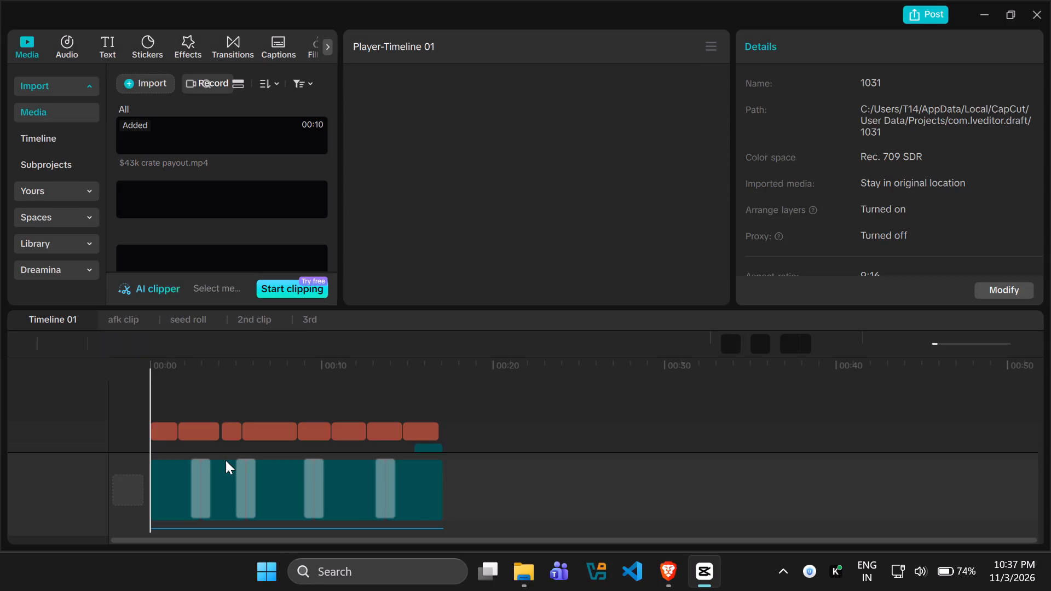
Open the 2nd clip timeline of project 1031 and dismiss the pop-up covering it.
scroll(317, 365, up, 2)
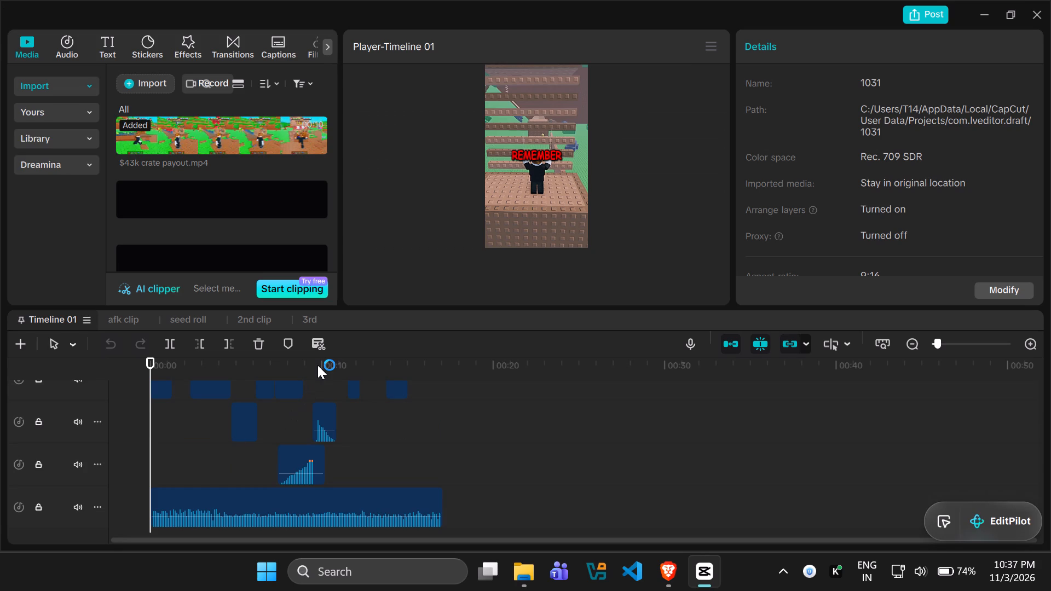
scroll(317, 365, up, 2)
click(242, 313)
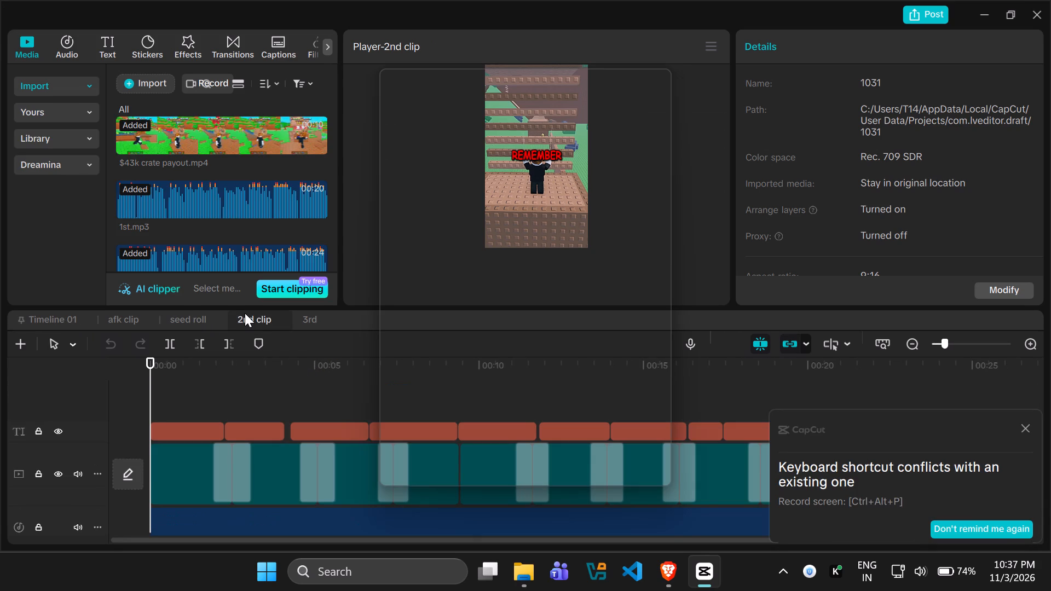
click(662, 78)
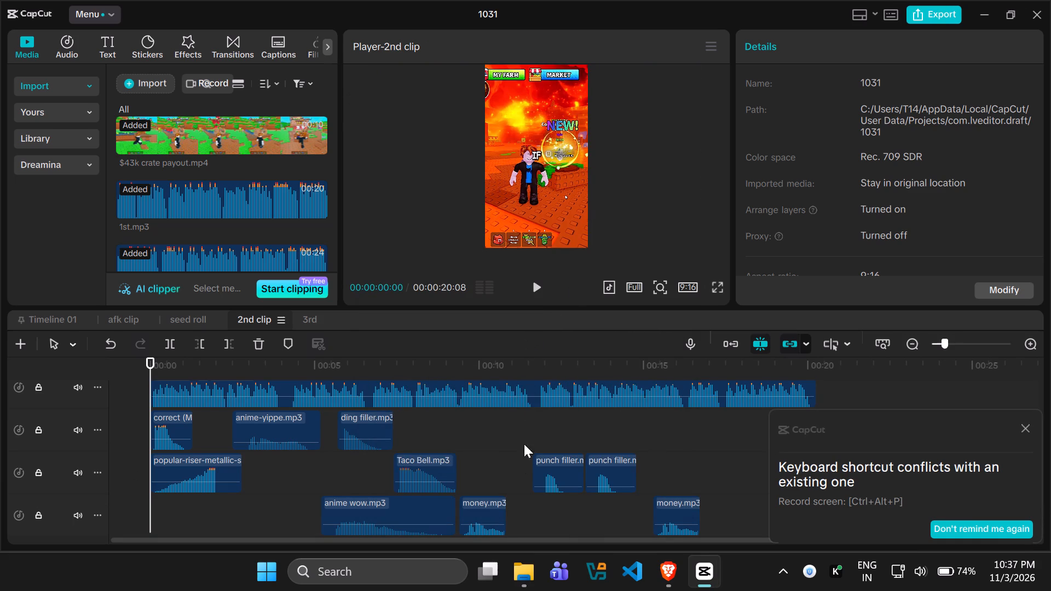
scroll(518, 465, up, 12)
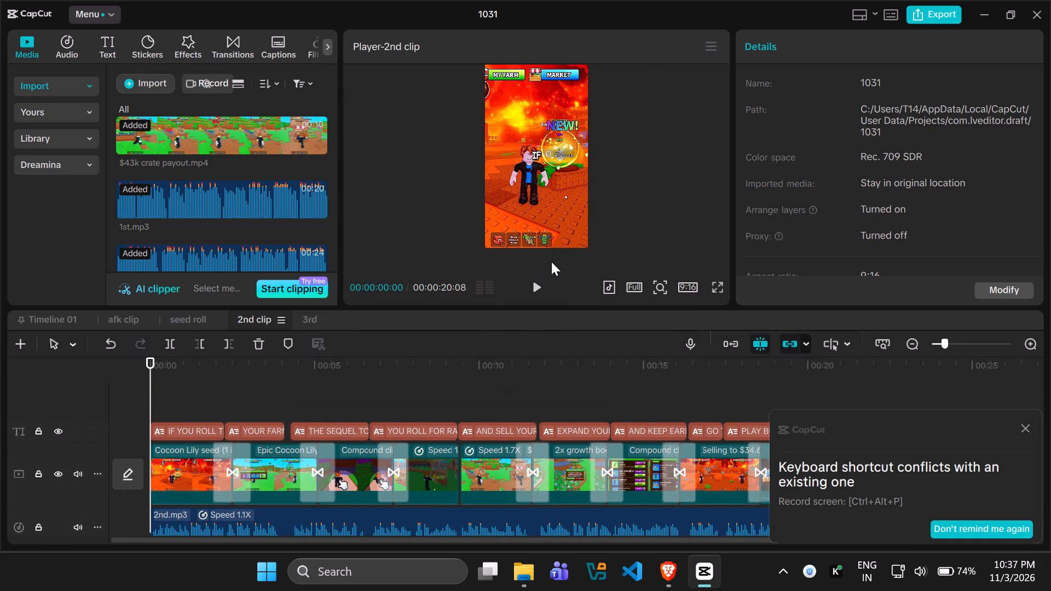
Open the export settings for the 2nd clip timeline and set the video resolution to 8K.
click(935, 15)
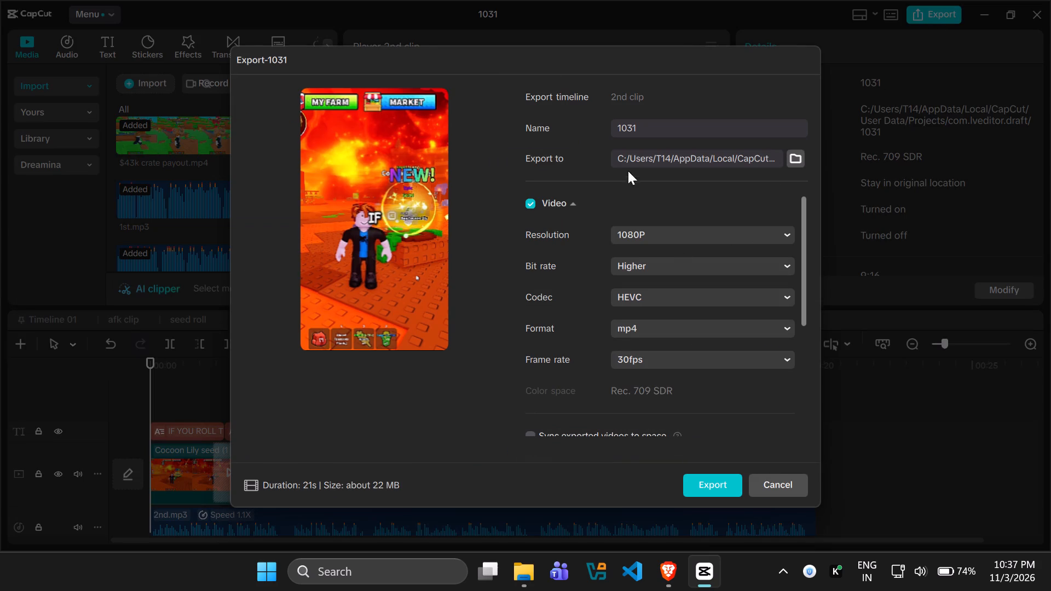
double_click(632, 125)
click(755, 299)
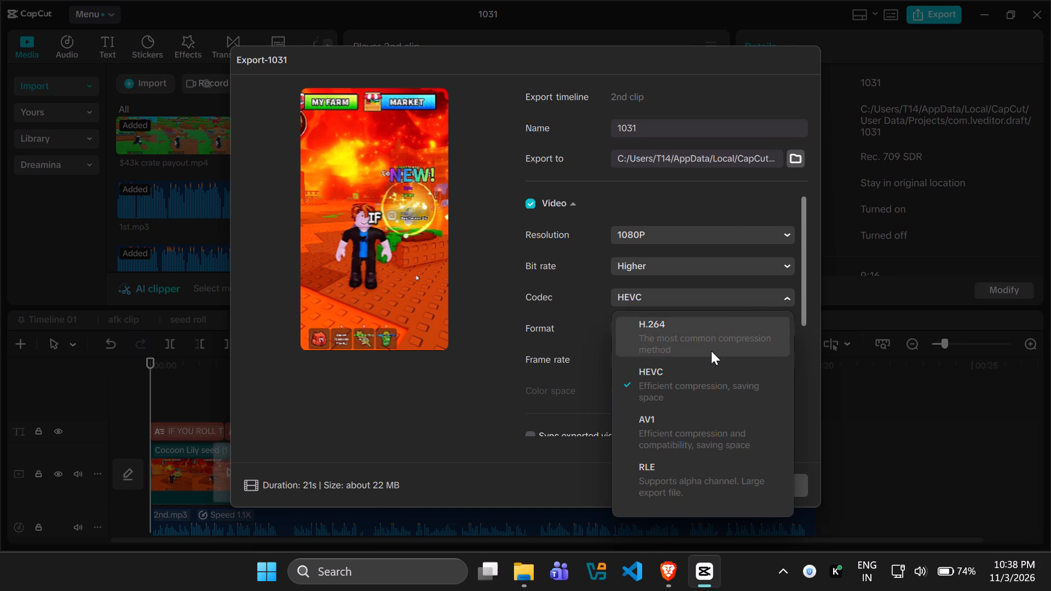
scroll(686, 421, down, 2)
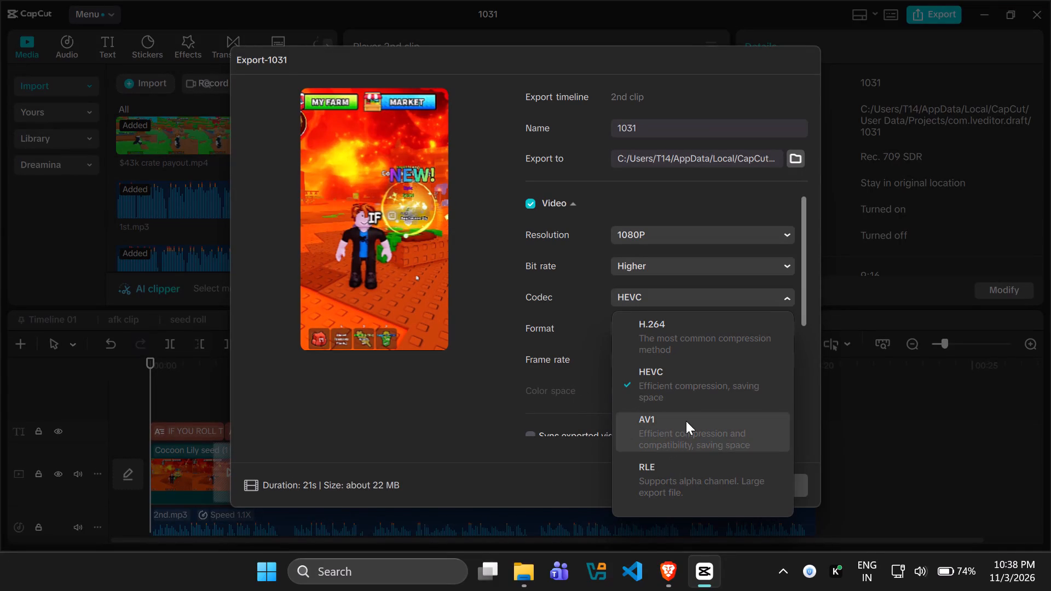
scroll(686, 421, down, 3)
click(639, 262)
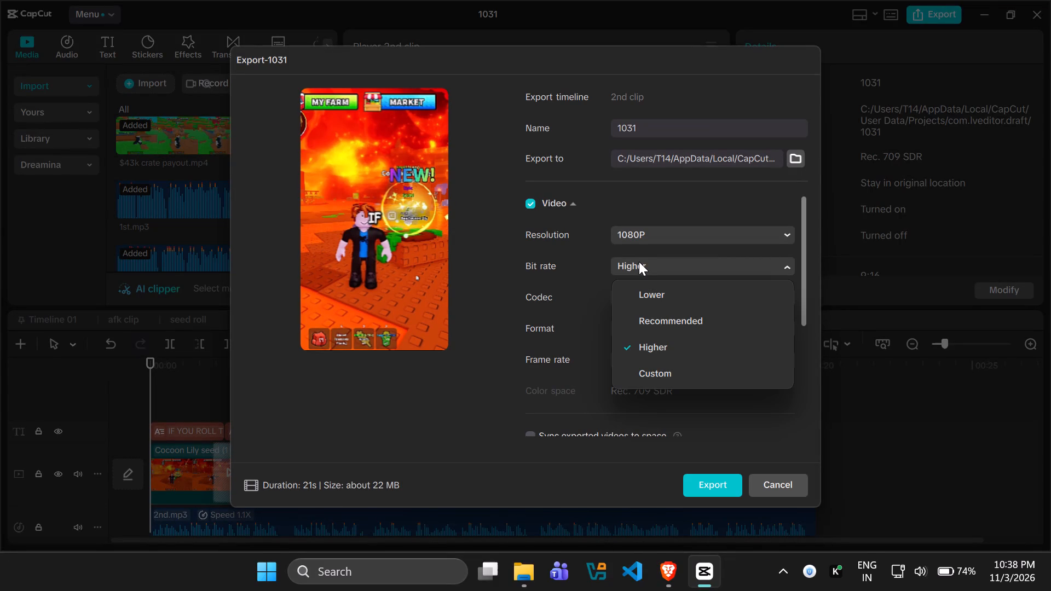
click(639, 262)
click(650, 225)
click(650, 233)
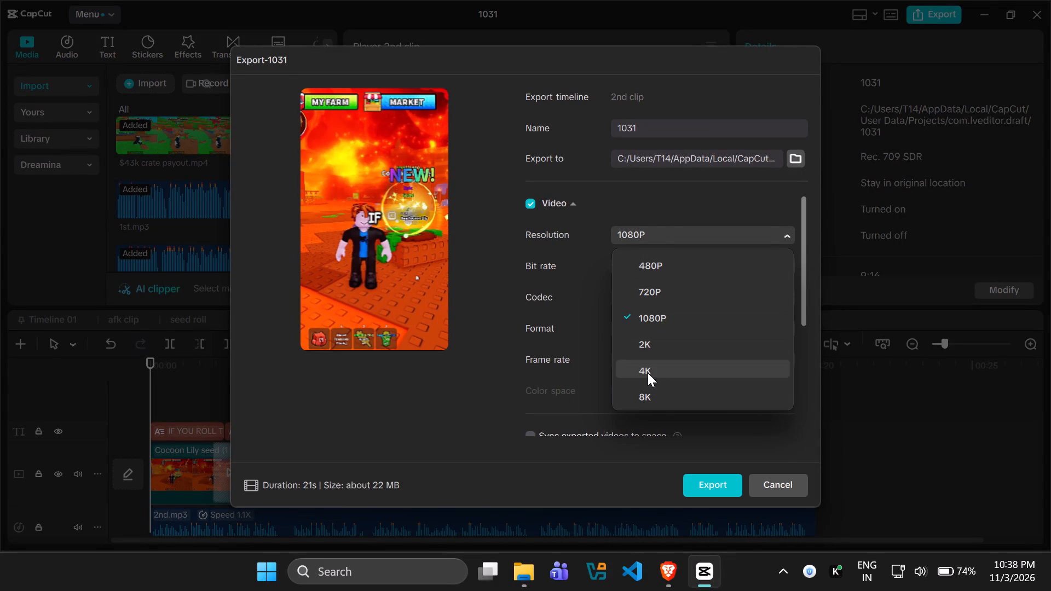
click(648, 373)
click(670, 237)
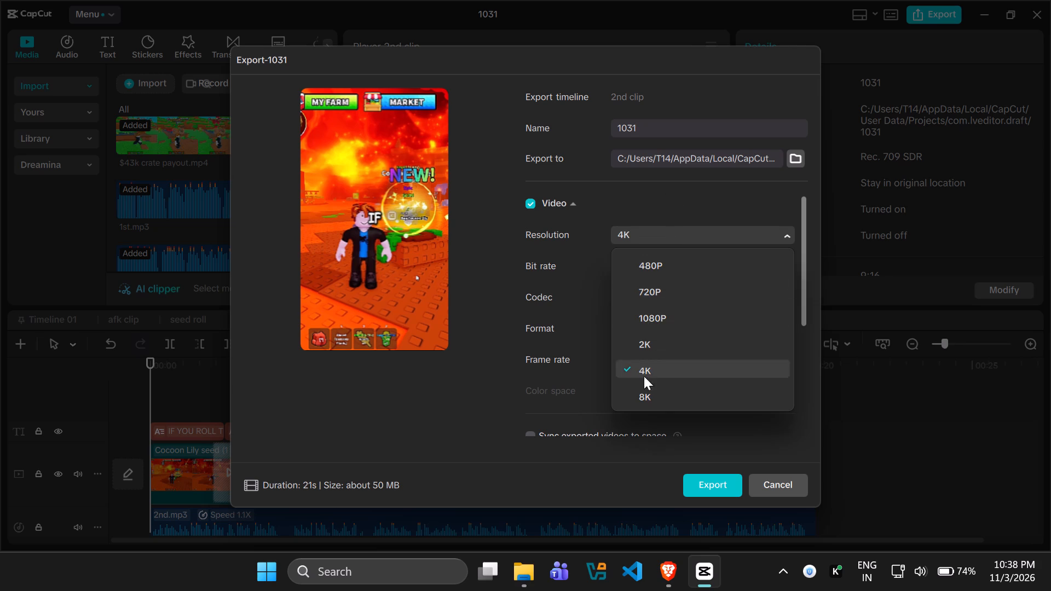
click(646, 392)
Name the export 2ndBuildaring and start exporting the 2nd clip timeline.
drag(683, 120, 614, 125)
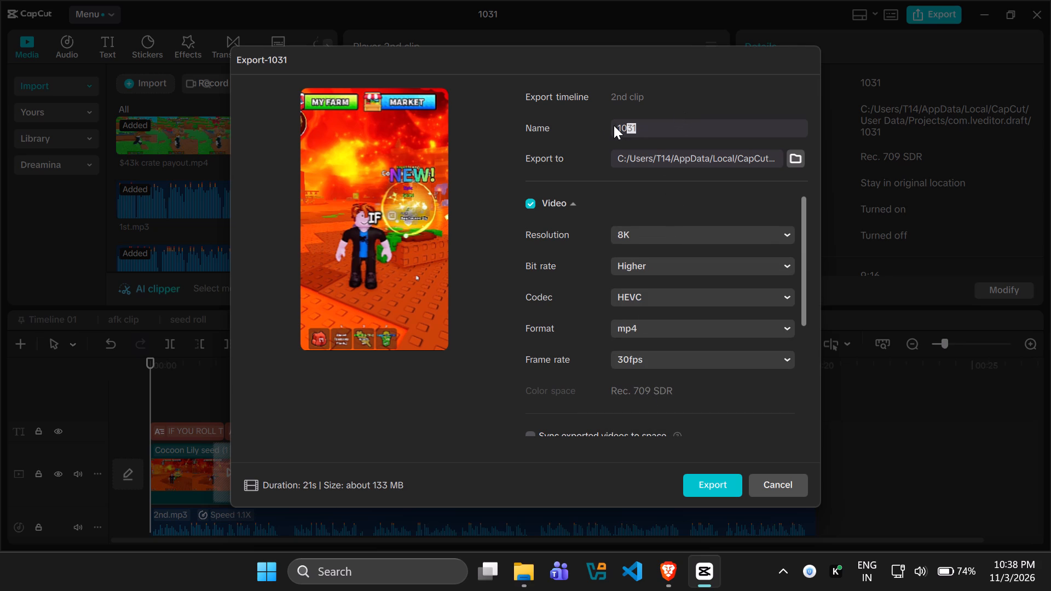
drag(614, 125, 598, 125)
key(Delete)
text(2nd)
text(Buildaring)
scroll(668, 205, down, 1)
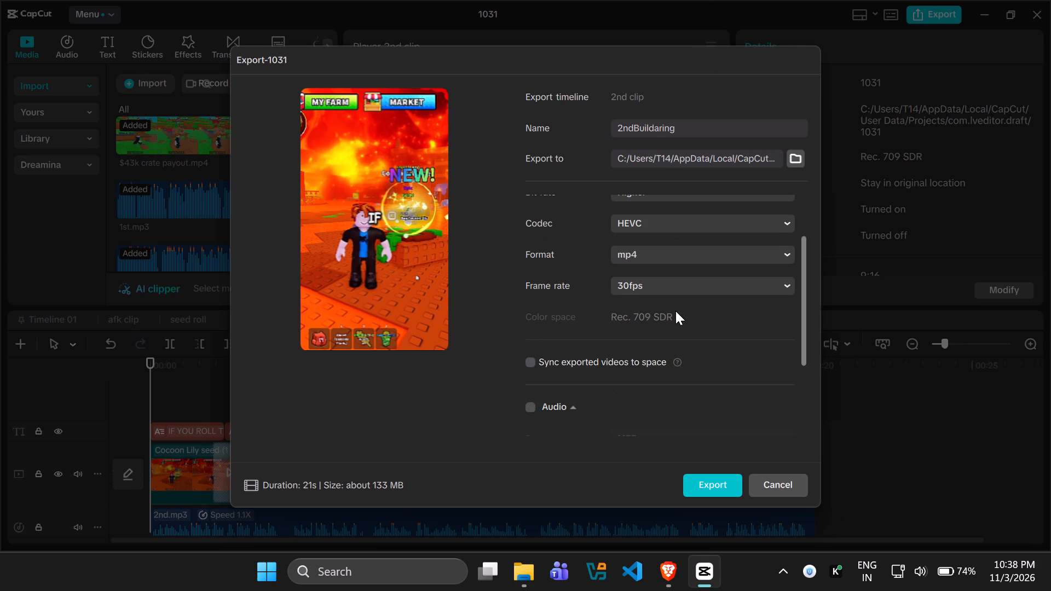
scroll(675, 311, down, 5)
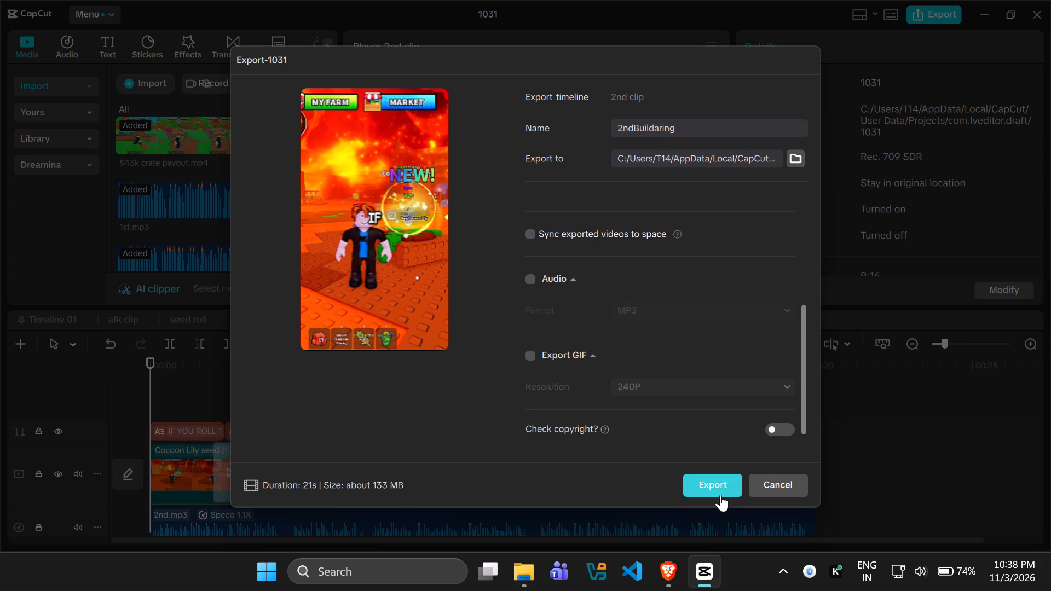
click(720, 494)
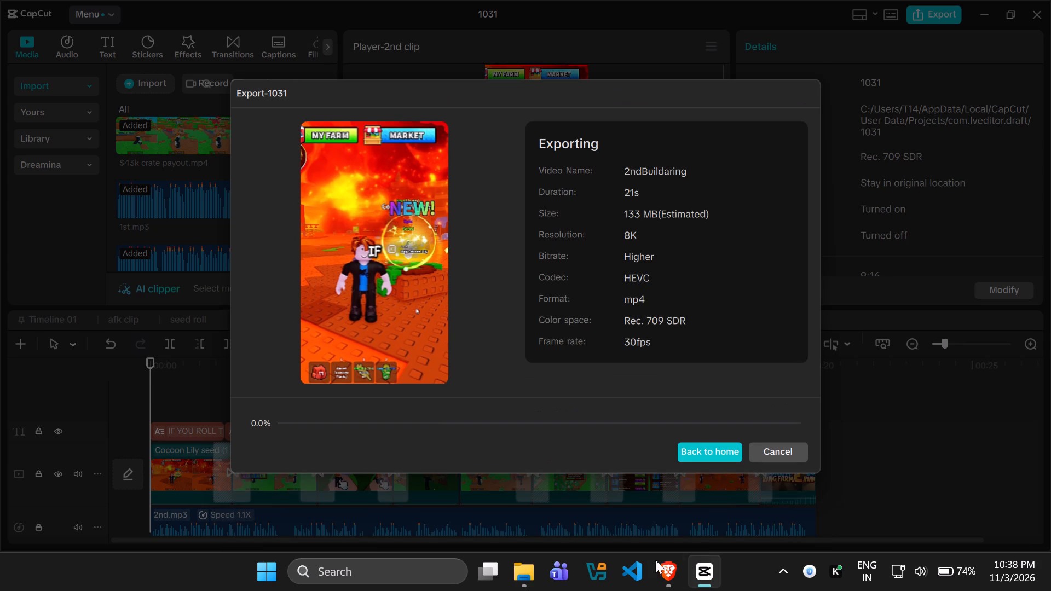
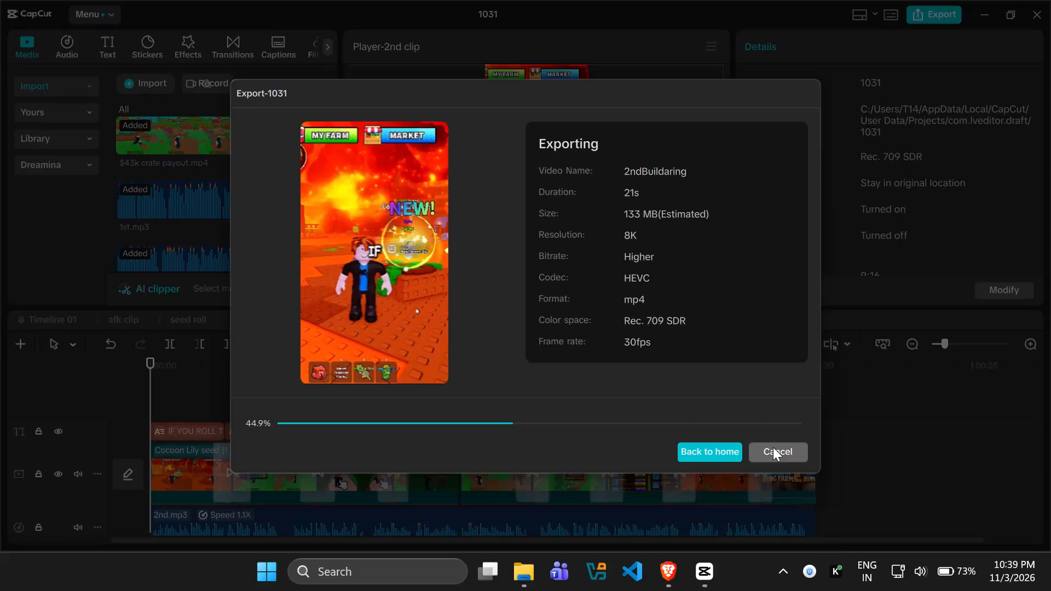
Cancel the running 2ndBuildaring export and return to the 2nd clip timeline.
click(774, 447)
click(472, 335)
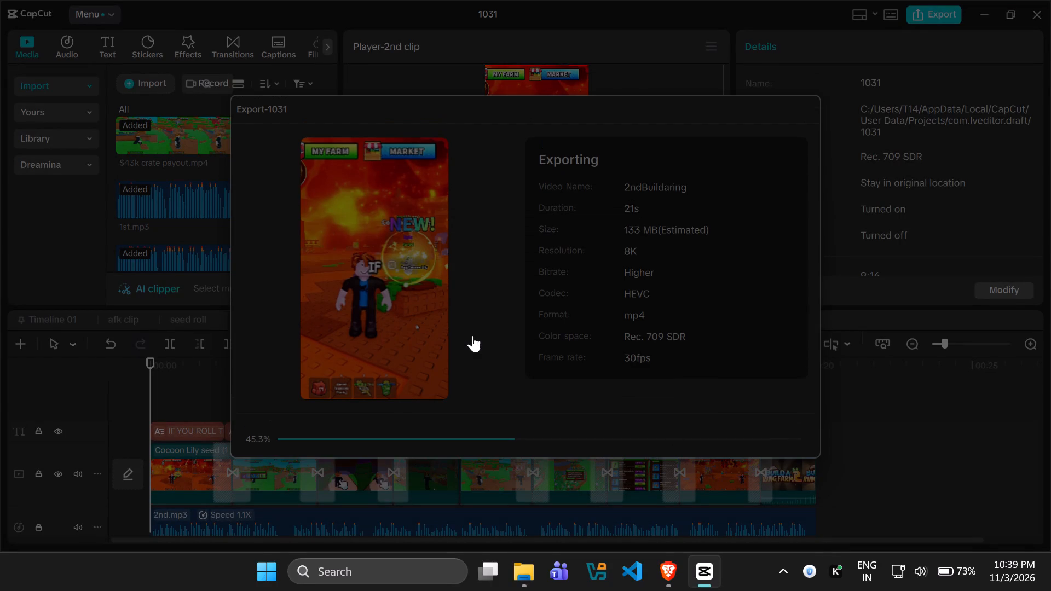
click(785, 482)
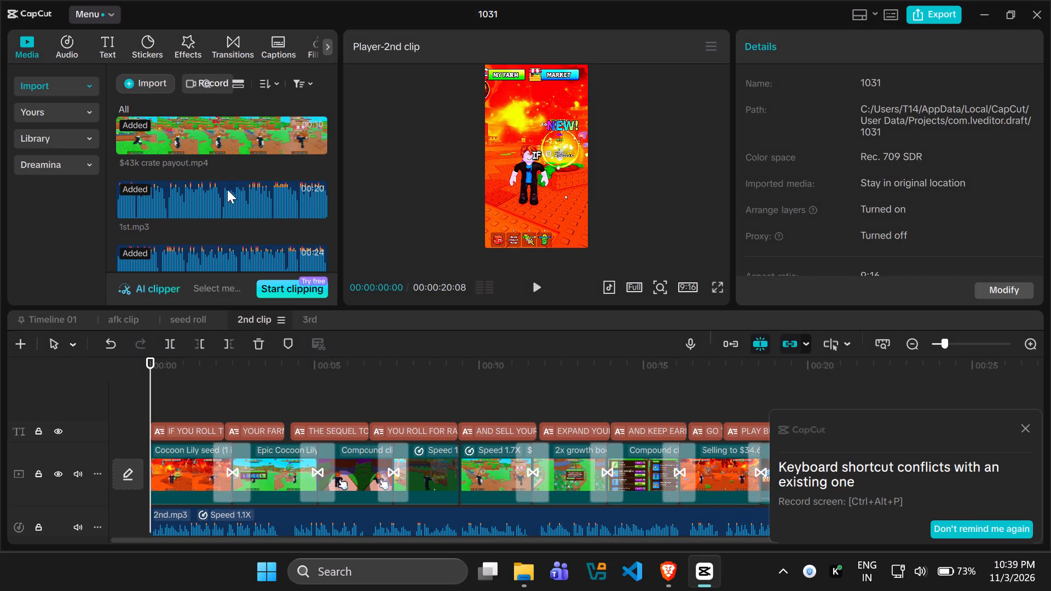
Look through the project's imported media for a background music track.
scroll(206, 199, up, 4)
scroll(206, 199, down, 3)
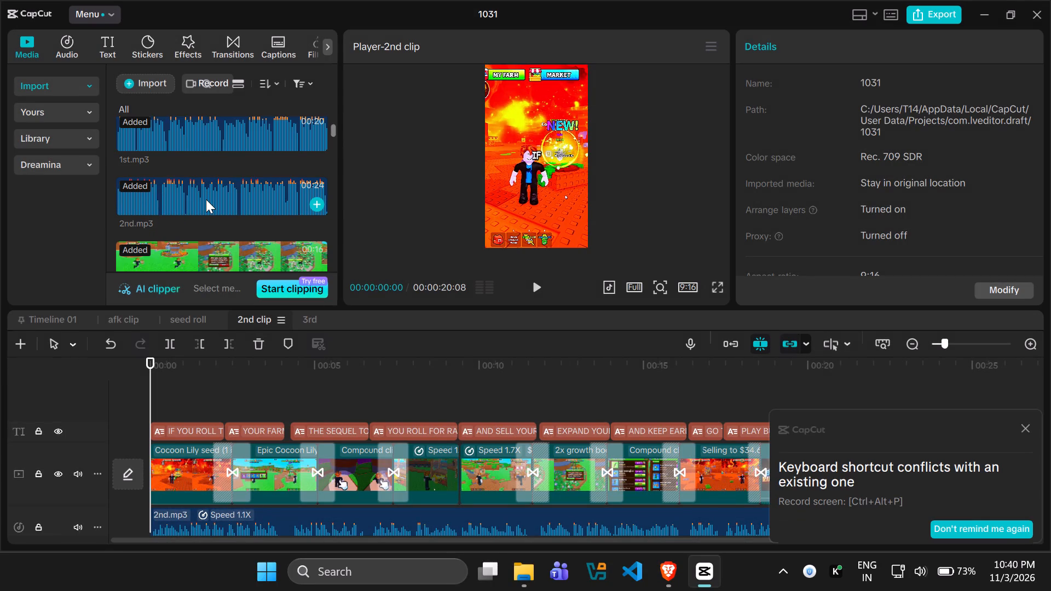
scroll(206, 199, down, 6)
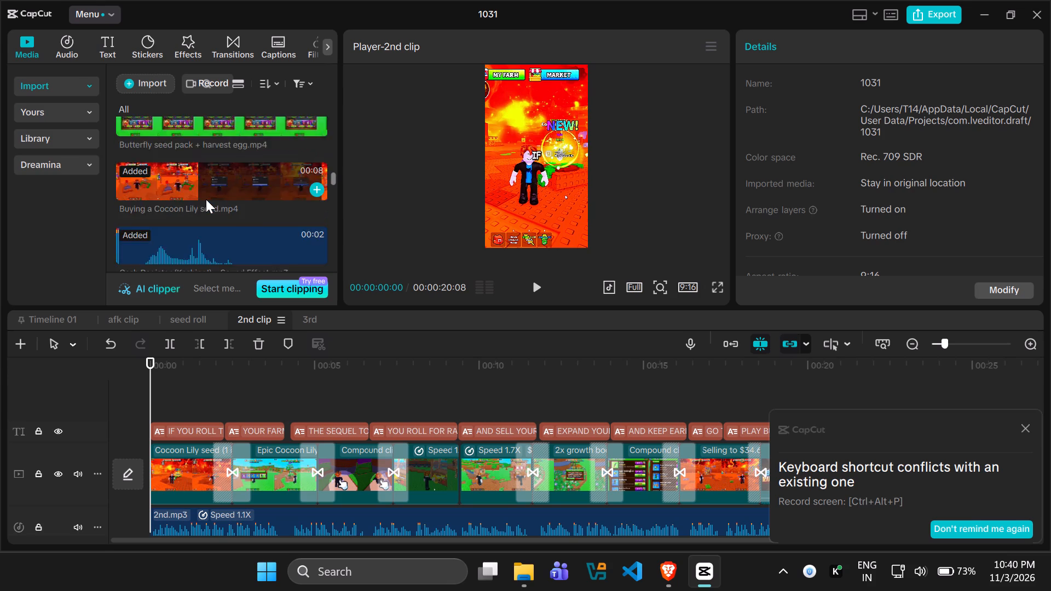
scroll(206, 199, down, 3)
Import the New Donk City (MAIN SOUND) track from the bloxclips audio folder's Bg Music subfolder.
click(143, 82)
click(167, 106)
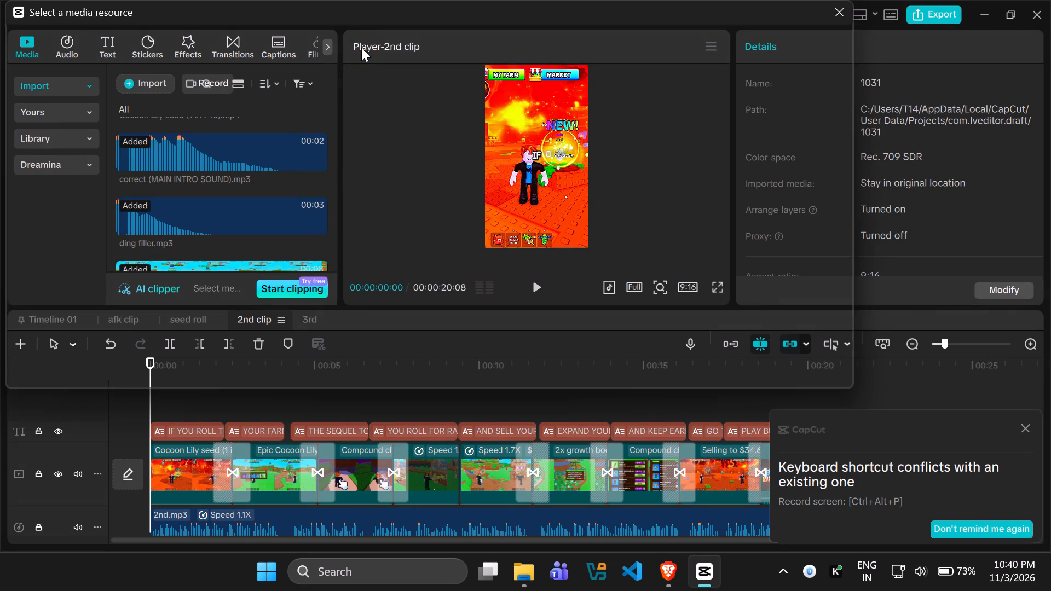
scroll(88, 316, down, 1)
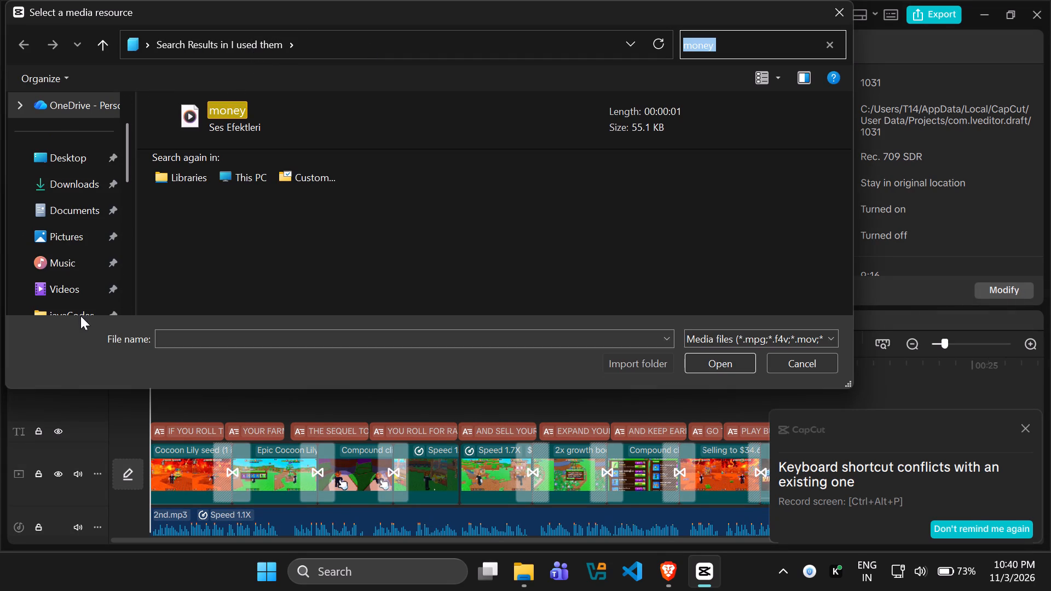
scroll(80, 316, down, 4)
scroll(57, 247, down, 5)
scroll(56, 242, up, 2)
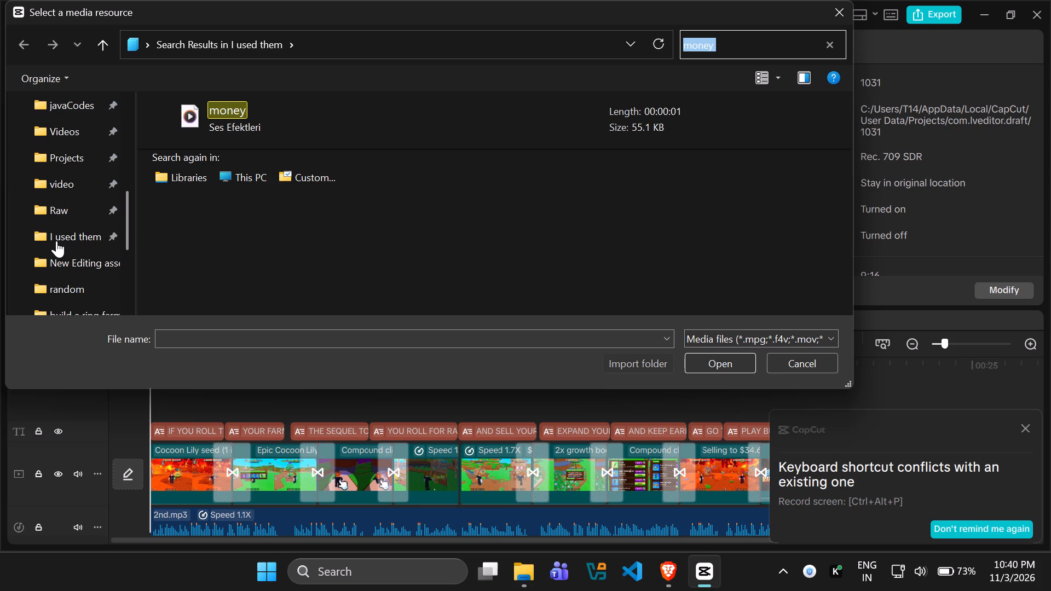
click(68, 229)
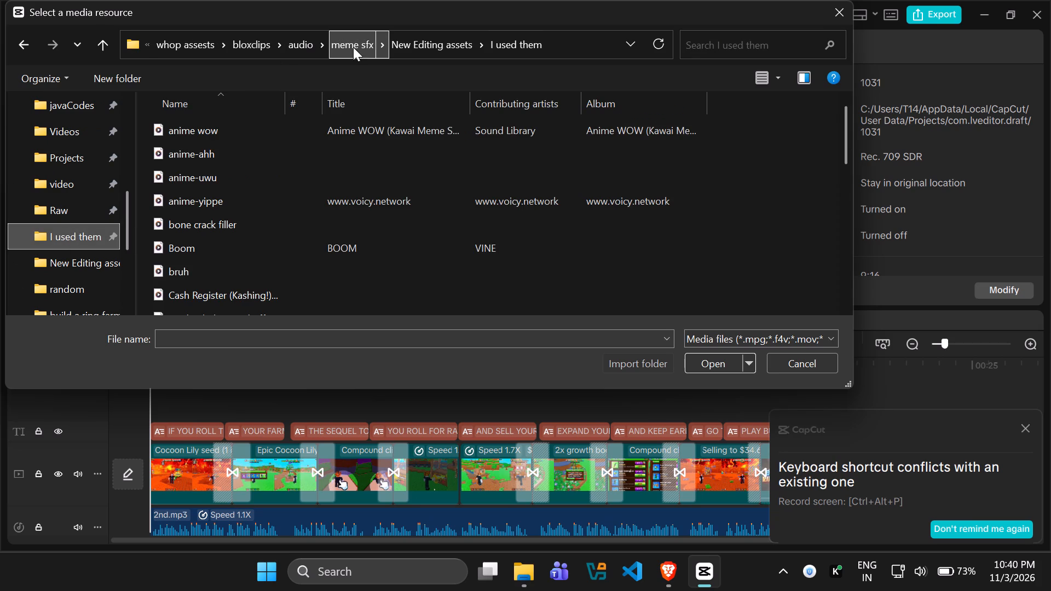
click(328, 42)
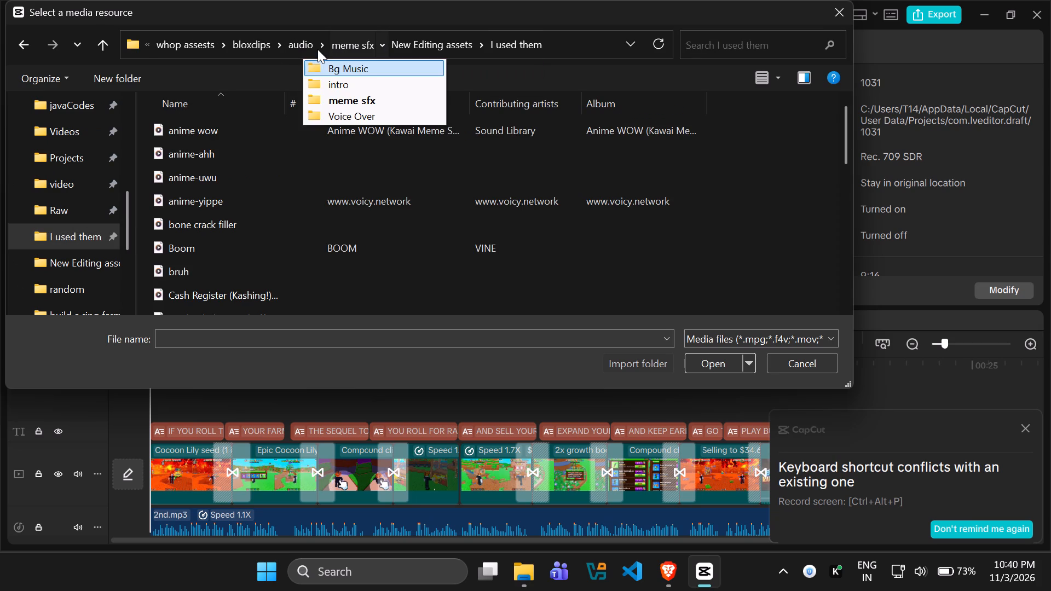
click(319, 72)
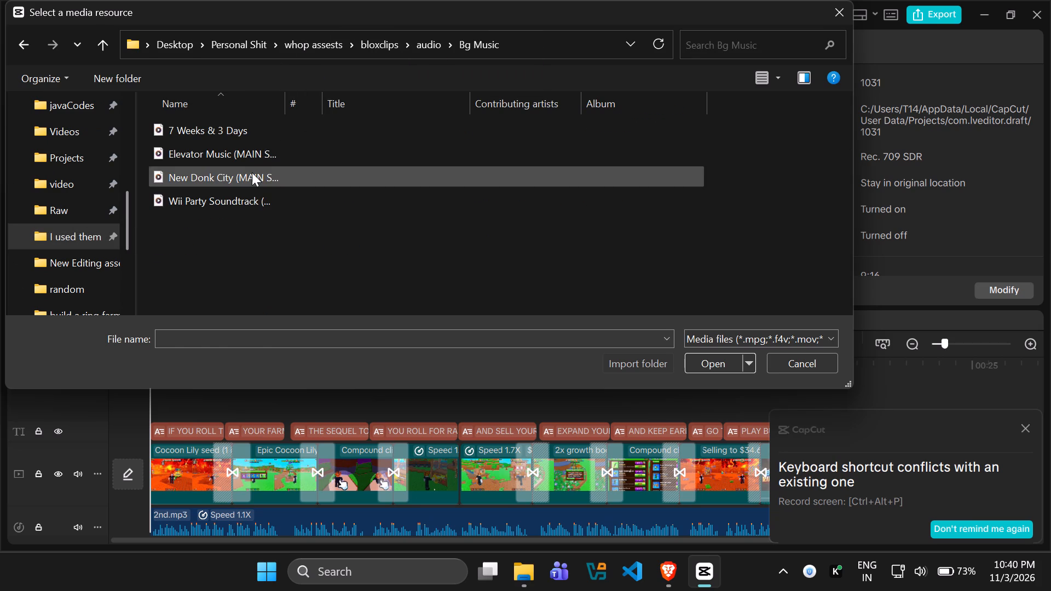
click(252, 172)
click(731, 365)
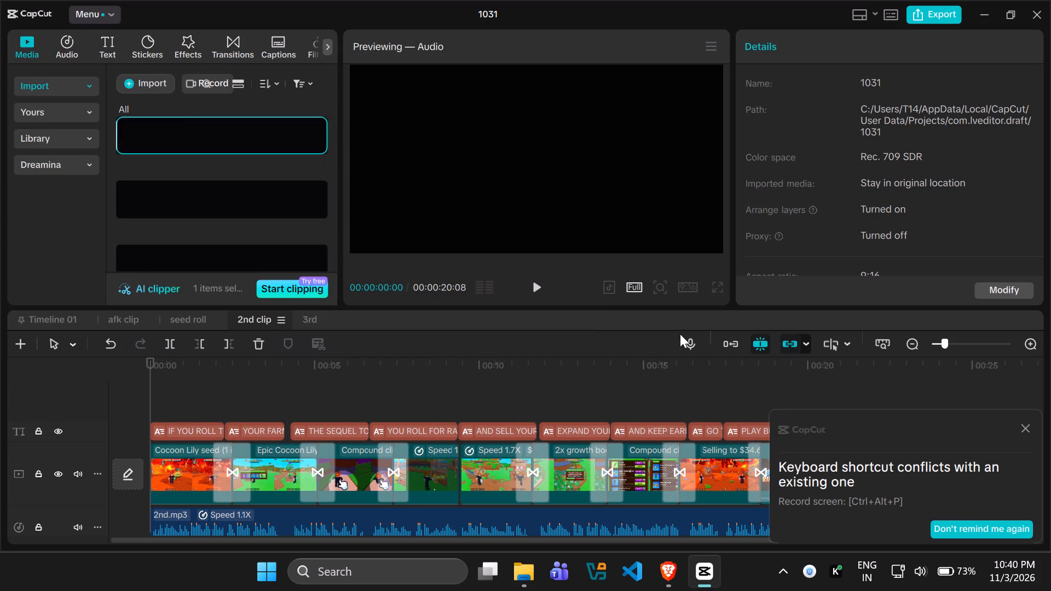
Place New Donk City (MAIN SOUND) on its own audio track below the sound effects, starting at 00:00, and dismiss the shortcut-conflict pop-up.
drag(190, 149, 223, 421)
scroll(267, 407, down, 7)
scroll(228, 421, up, 1)
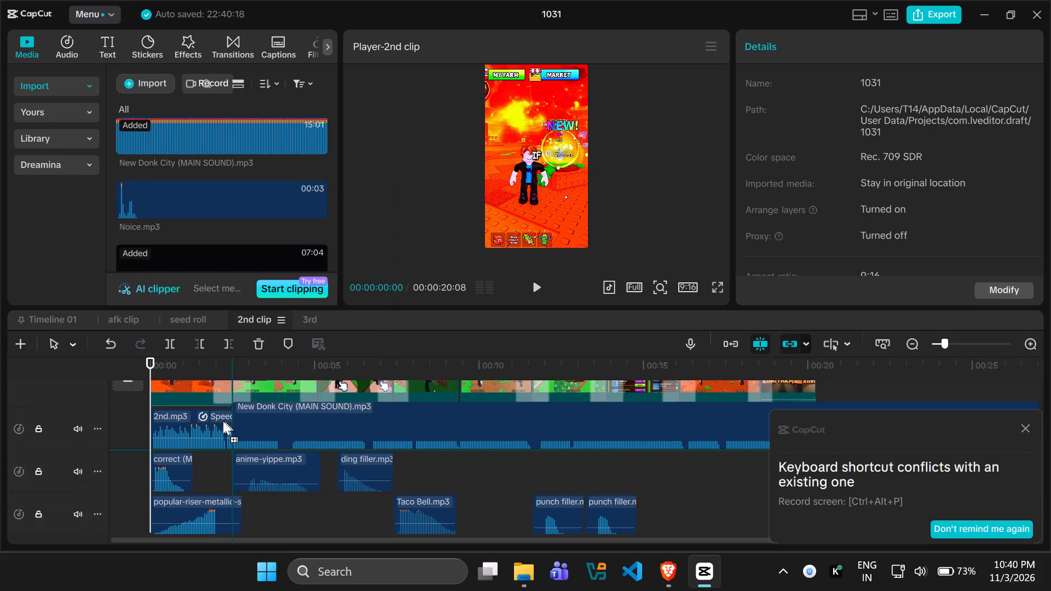
drag(223, 421, 152, 515)
scroll(213, 421, down, 6)
scroll(199, 429, up, 1)
scroll(188, 445, down, 12)
click(1029, 432)
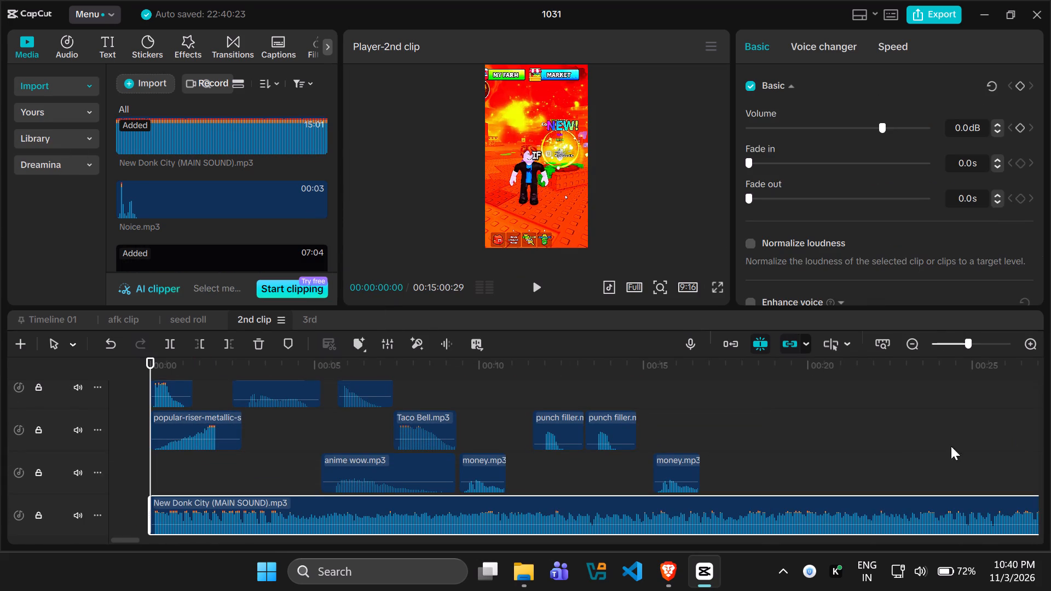
Trim the New Donk City music so it ends with the video at 00:00:20:08.
key(space)
ctrl+scroll(760, 463, up, 2)
ctrl+scroll(760, 463, down, 8)
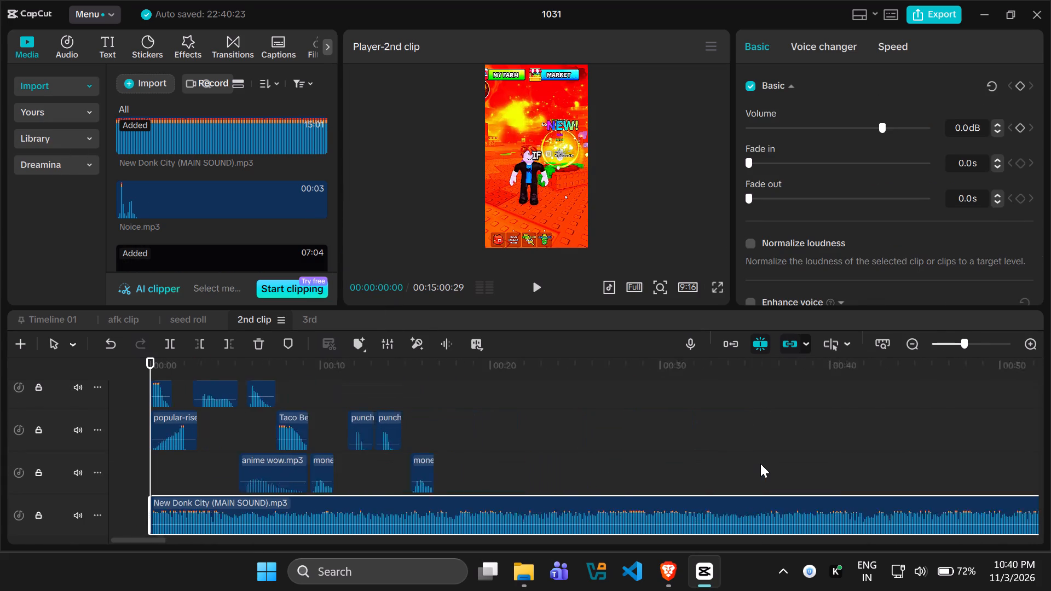
ctrl+scroll(760, 463, down, 2)
scroll(517, 487, up, 6)
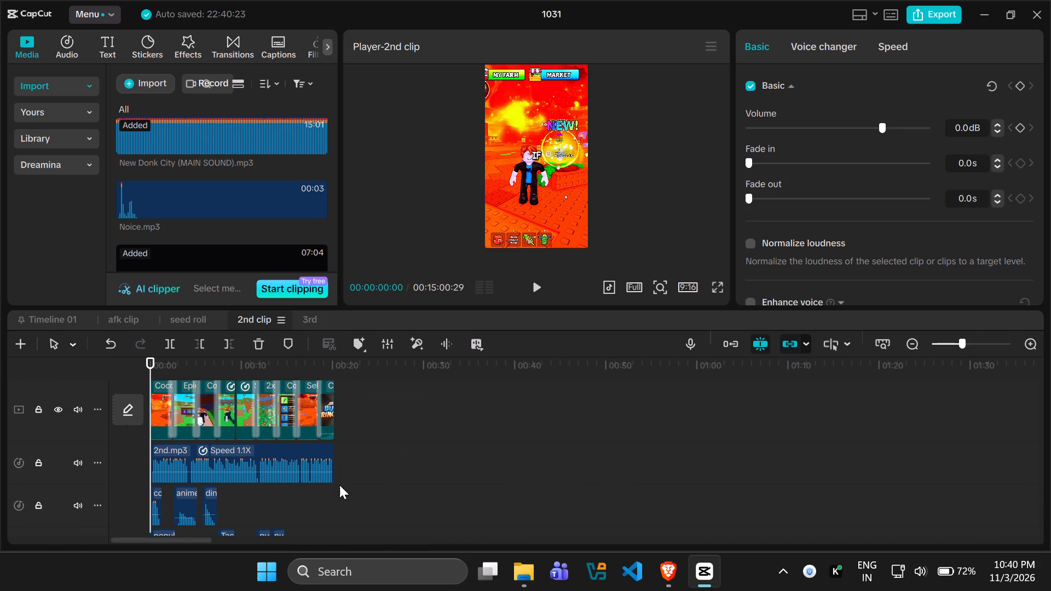
click(333, 495)
click(333, 495)
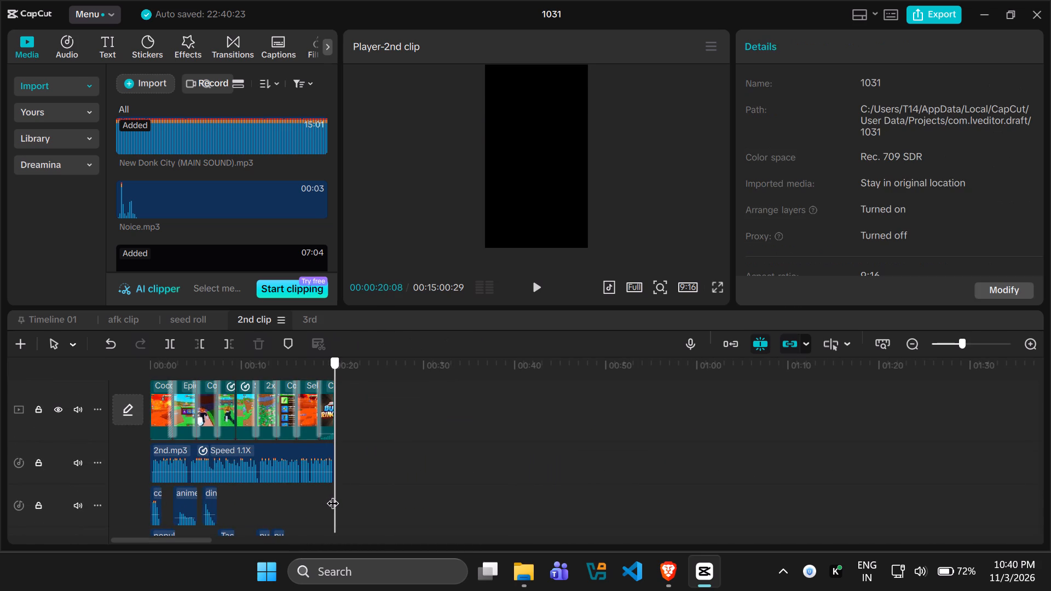
scroll(342, 508, down, 10)
click(338, 479)
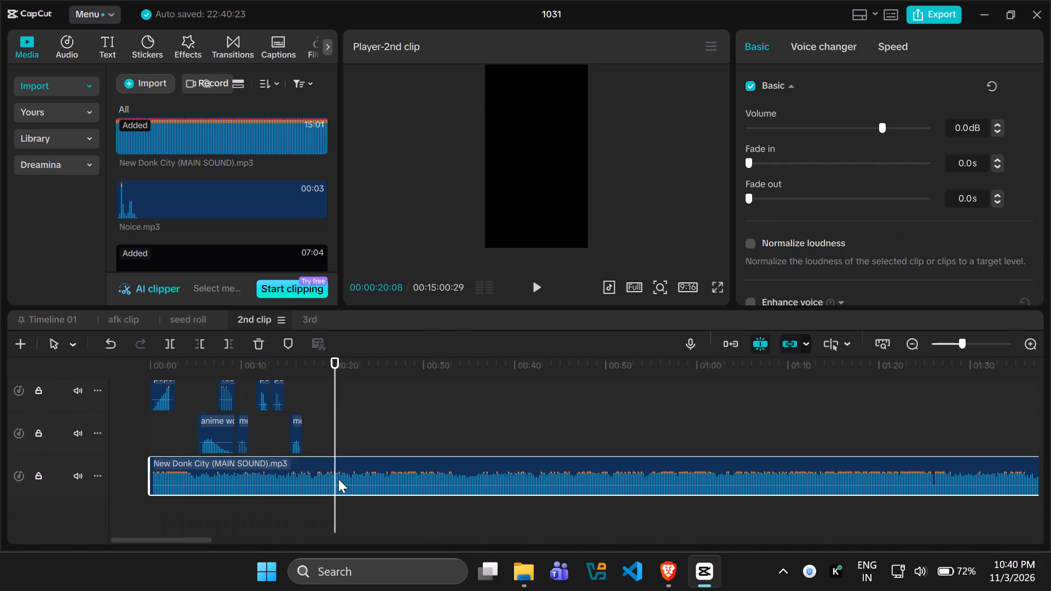
click(228, 342)
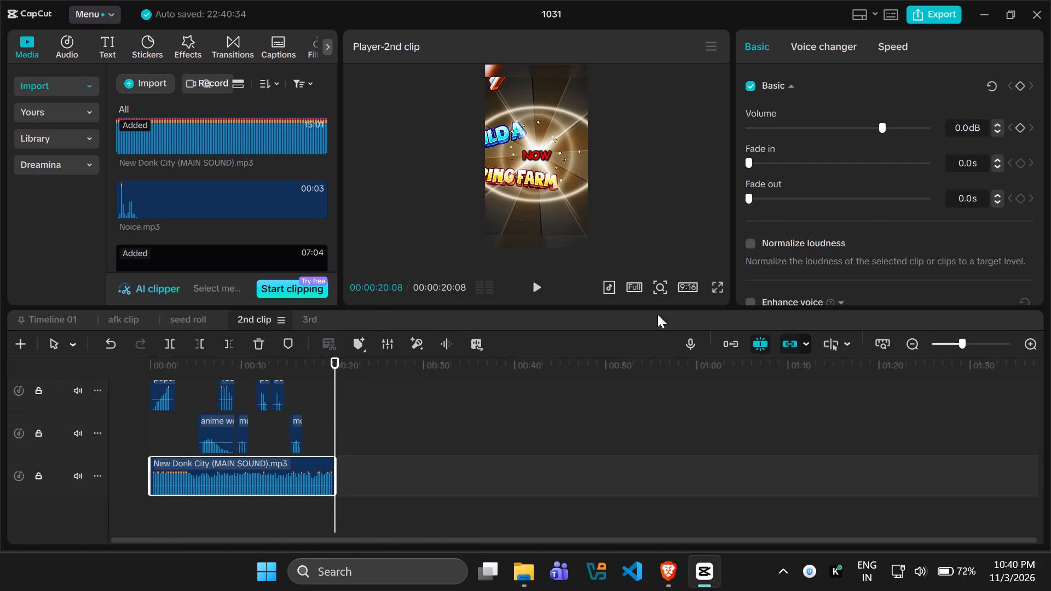
Lower the New Donk City music's volume to about -9.9 dB, playing the clip from the start to judge the level.
drag(873, 129, 859, 130)
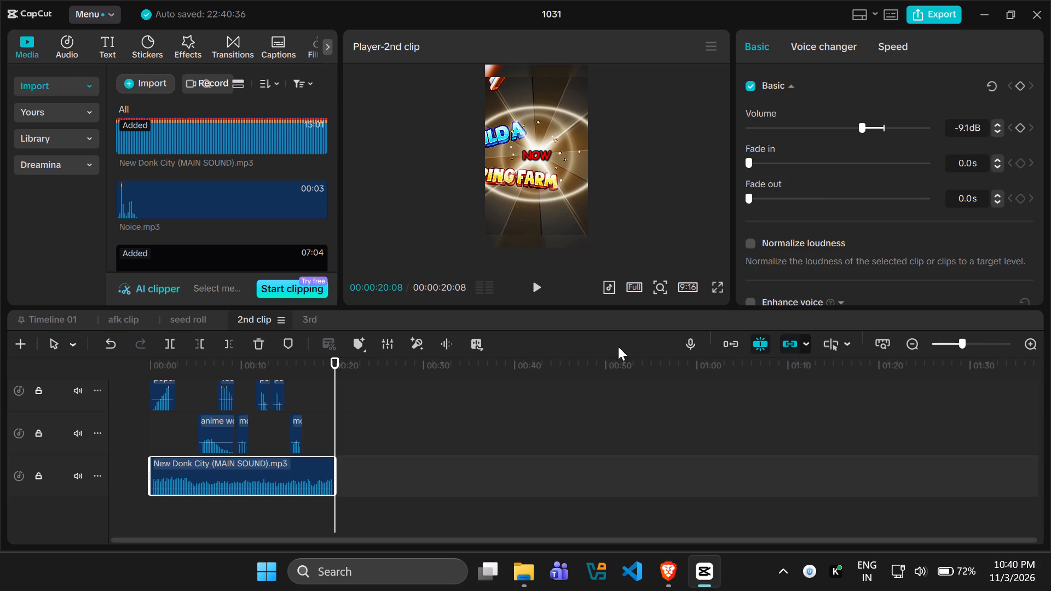
drag(332, 430, 41, 461)
key(space)
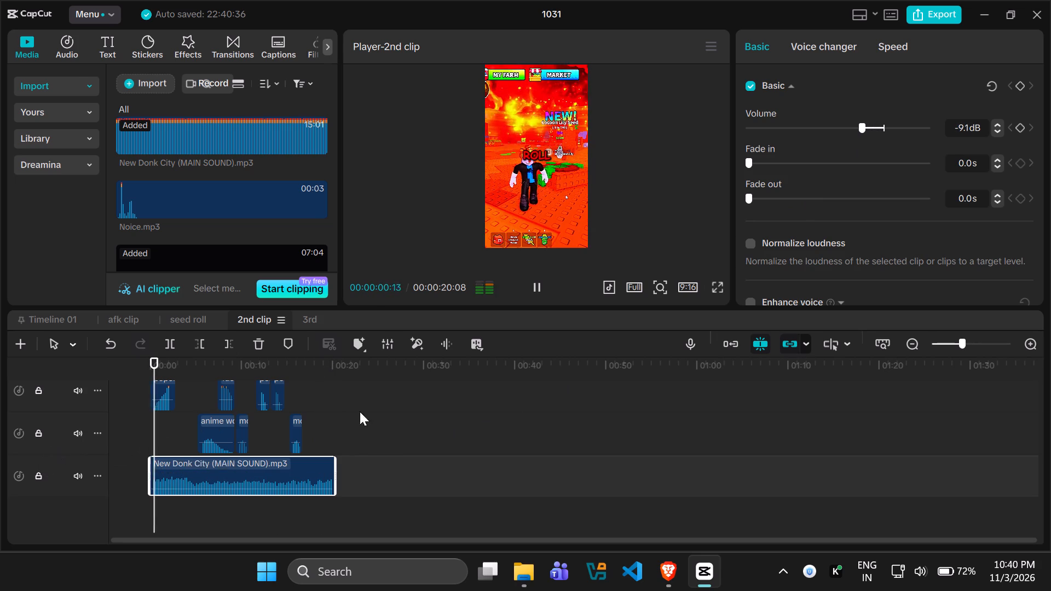
drag(862, 128, 858, 127)
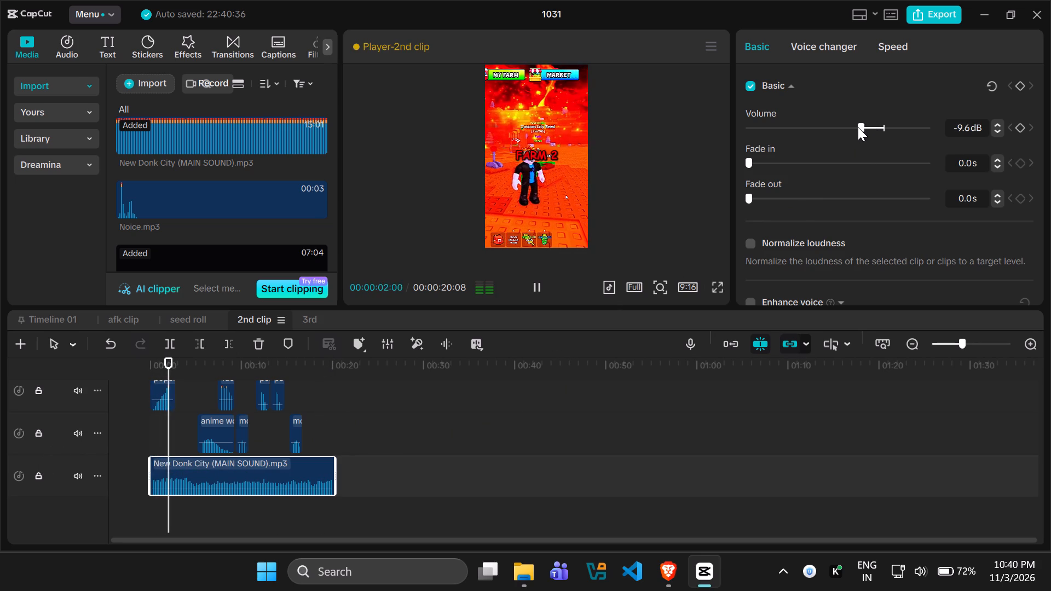
drag(858, 127, 857, 127)
Name the export 2ndBuildaringfarm and start exporting the 2nd clip timeline.
click(937, 8)
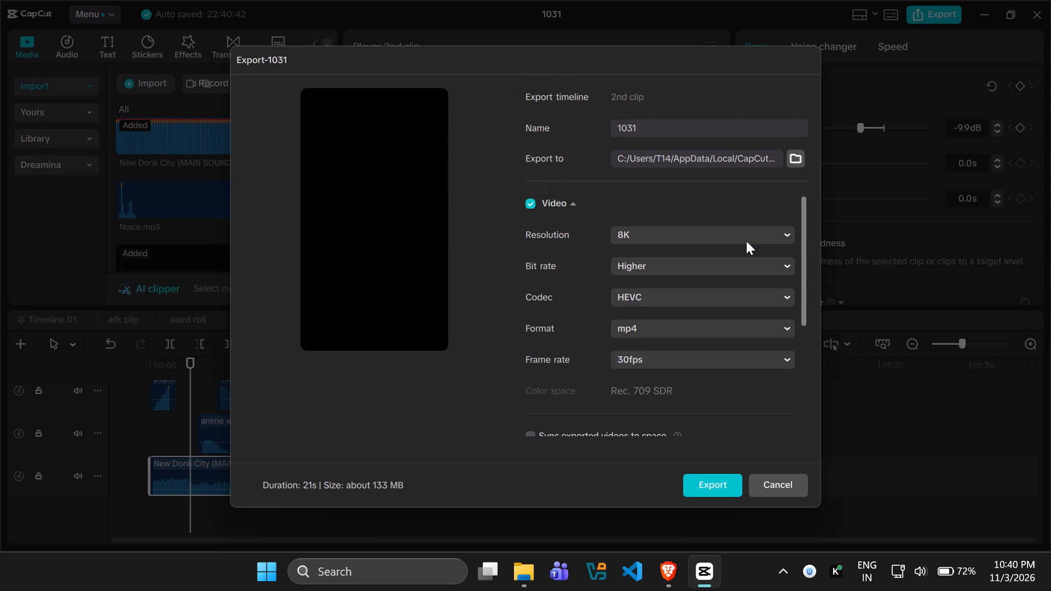
double_click(662, 128)
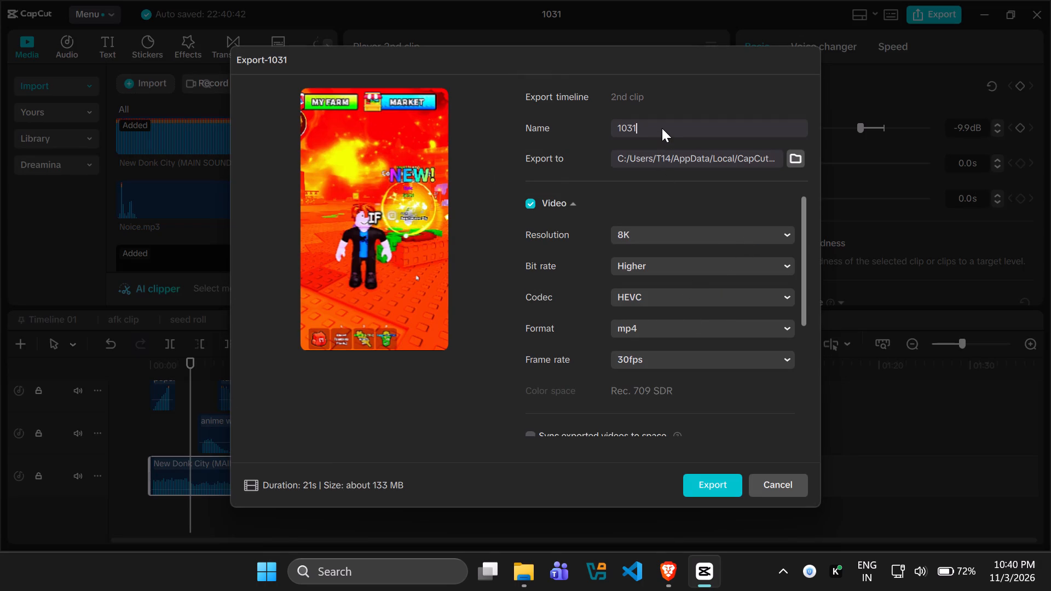
text(2nd)
text(Build)
key(a)
text(ring)
text(farm)
key(Return)
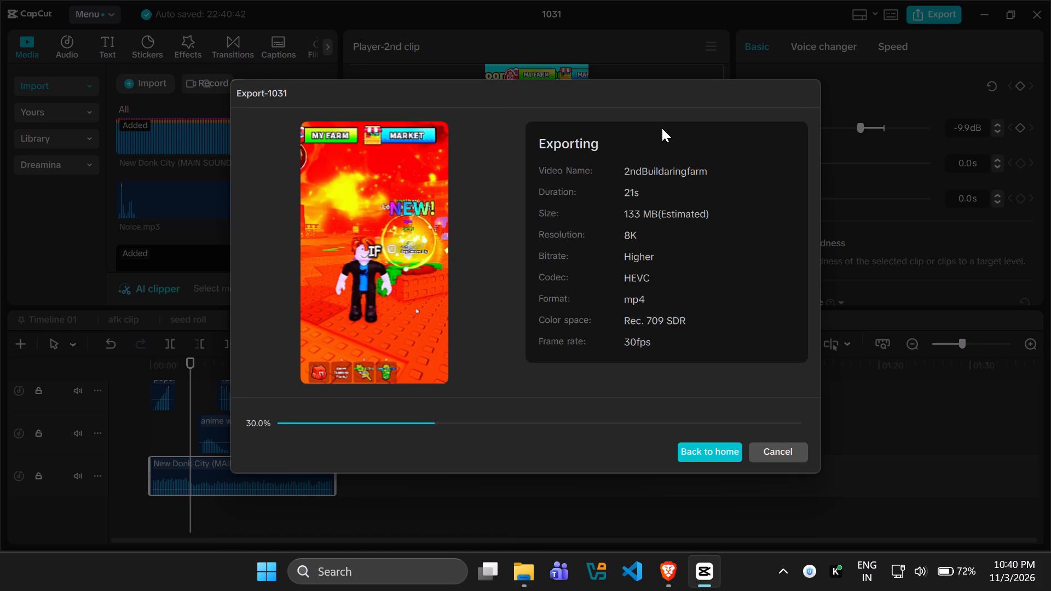
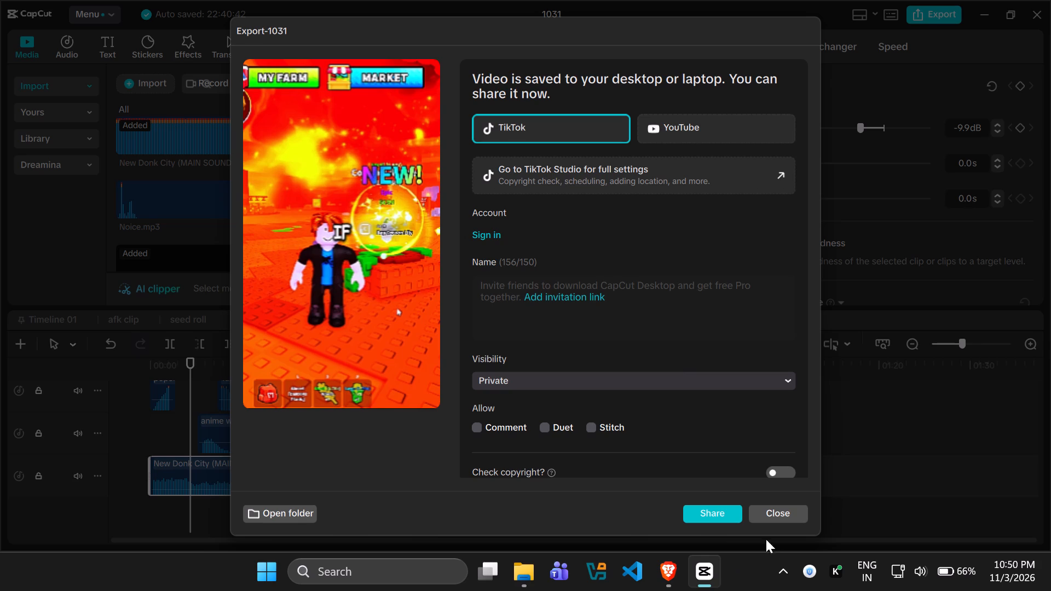
Dismiss the share window of the completed 2nd clip export and switch to the 3rd timeline.
click(782, 507)
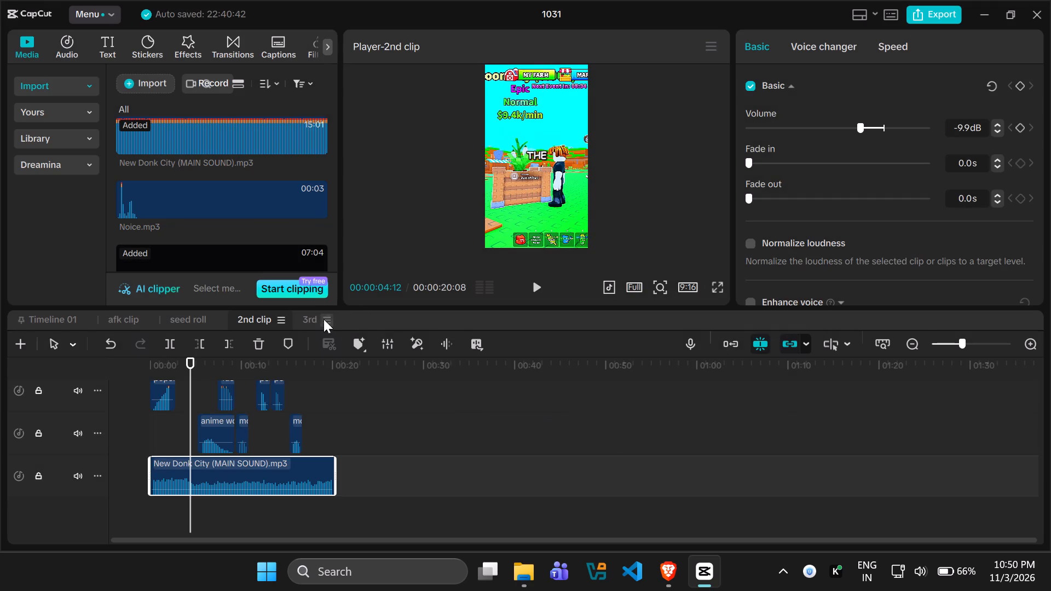
click(306, 320)
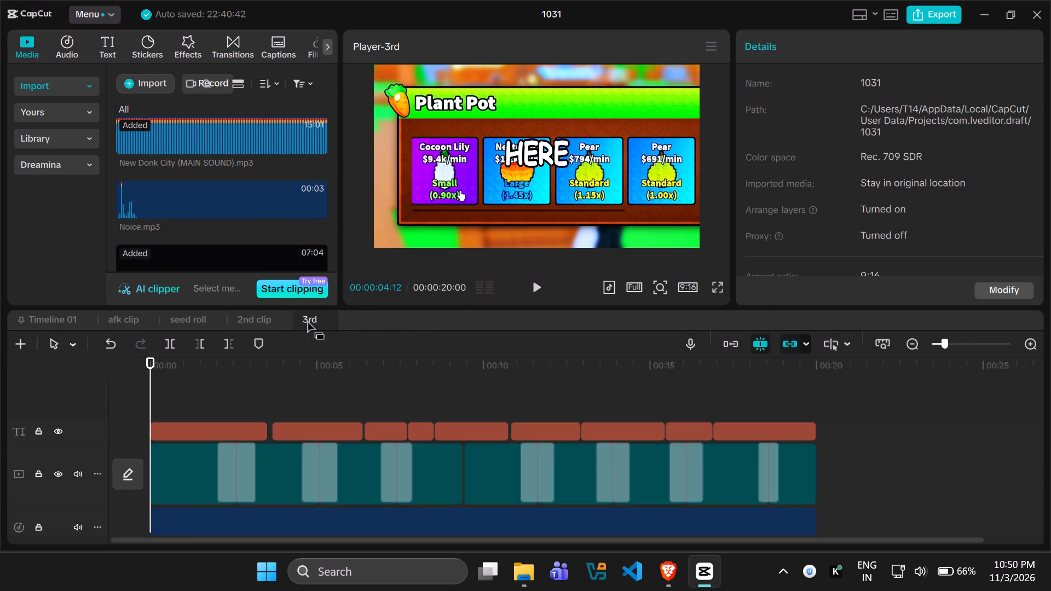
Place New Donk City (MAIN SOUND) on its own audio track below the 3rd timeline's sound effects, starting at 00:00.
scroll(349, 399, down, 5)
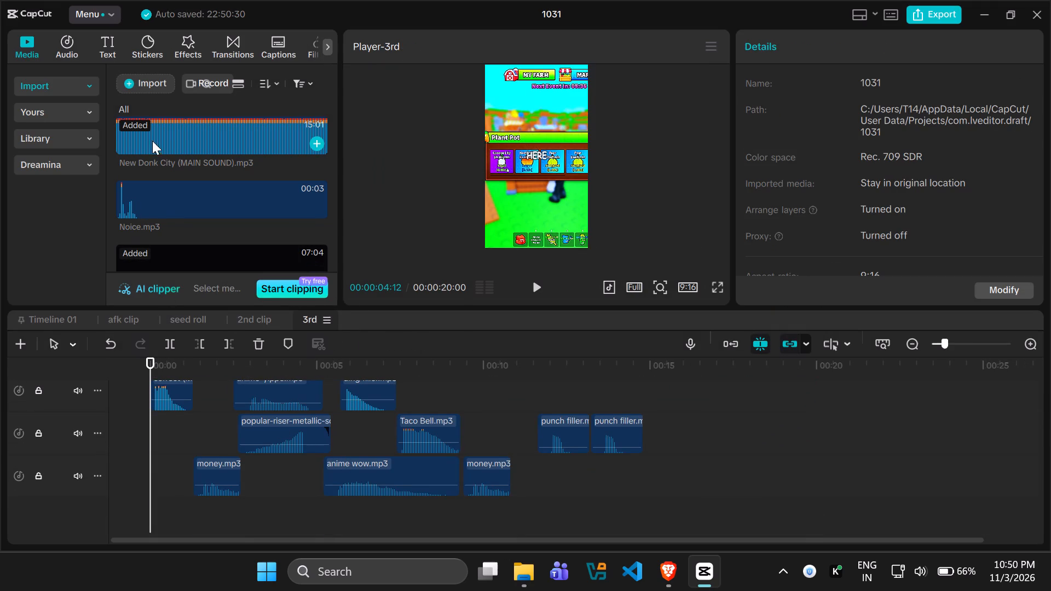
drag(153, 142, 141, 541)
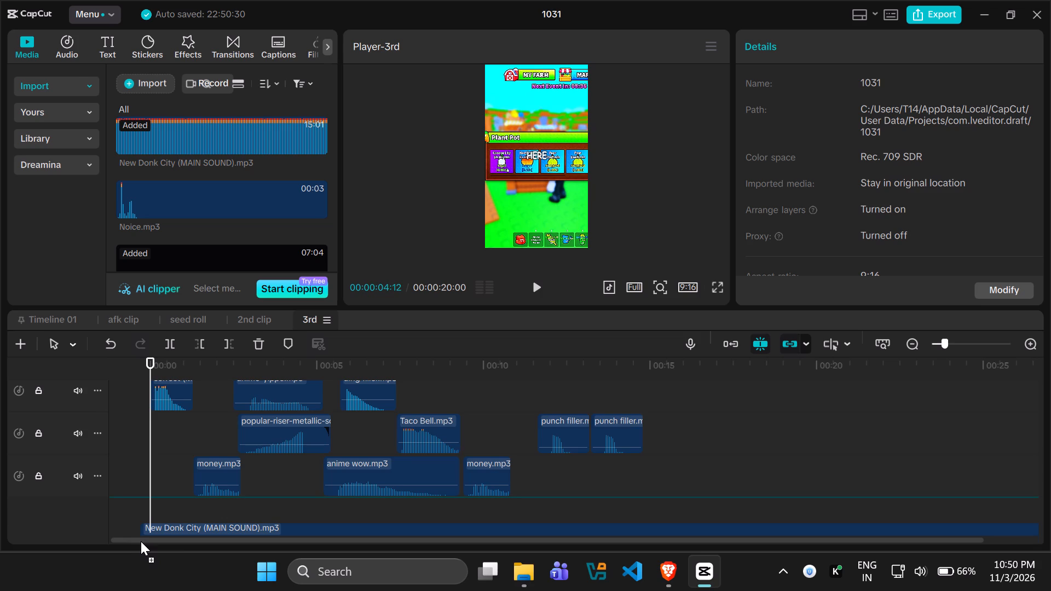
drag(141, 541, 142, 530)
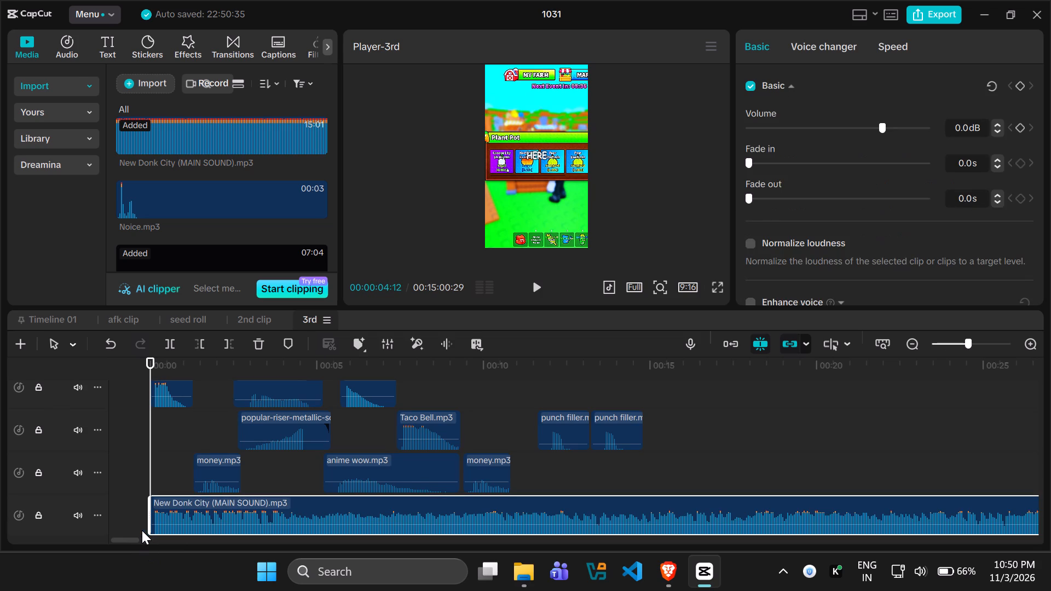
Trim the New Donk City music in the 3rd timeline so it ends with the video at 00:00:20:00.
scroll(646, 422, up, 2)
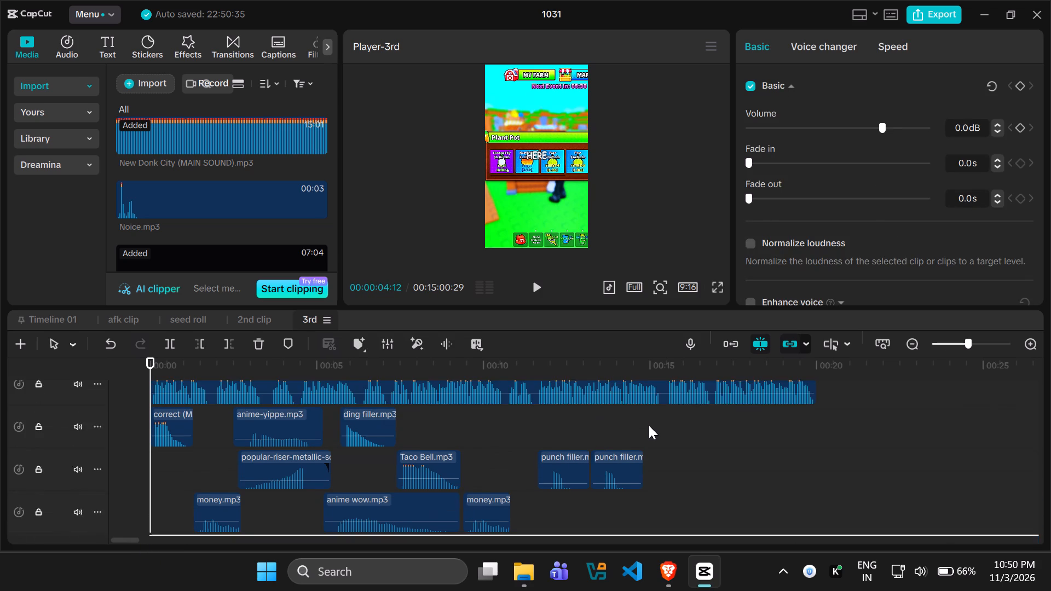
scroll(654, 441, up, 1)
click(817, 447)
click(817, 447)
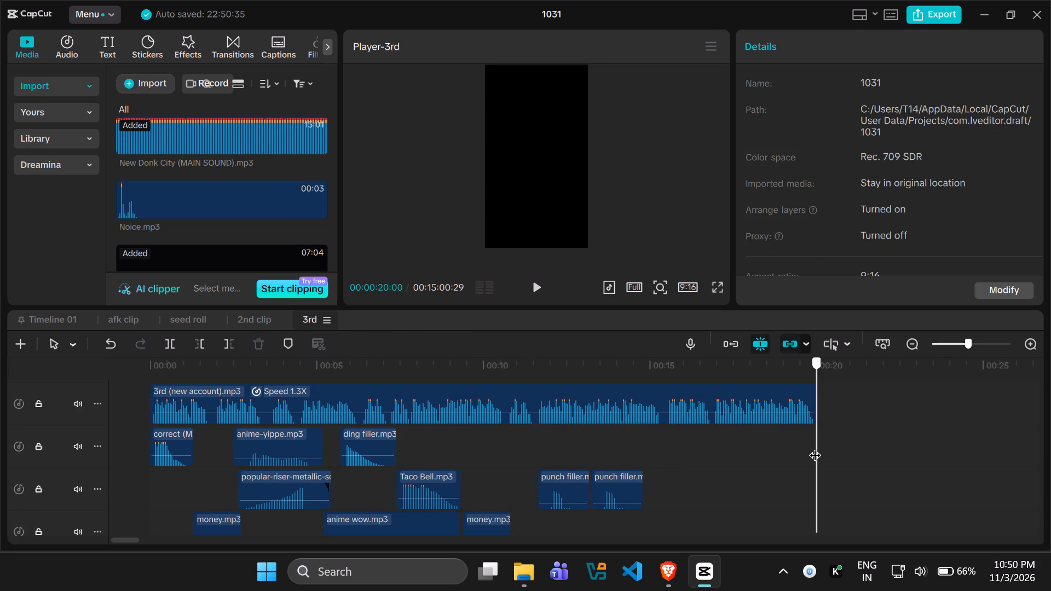
scroll(815, 447, down, 6)
click(802, 474)
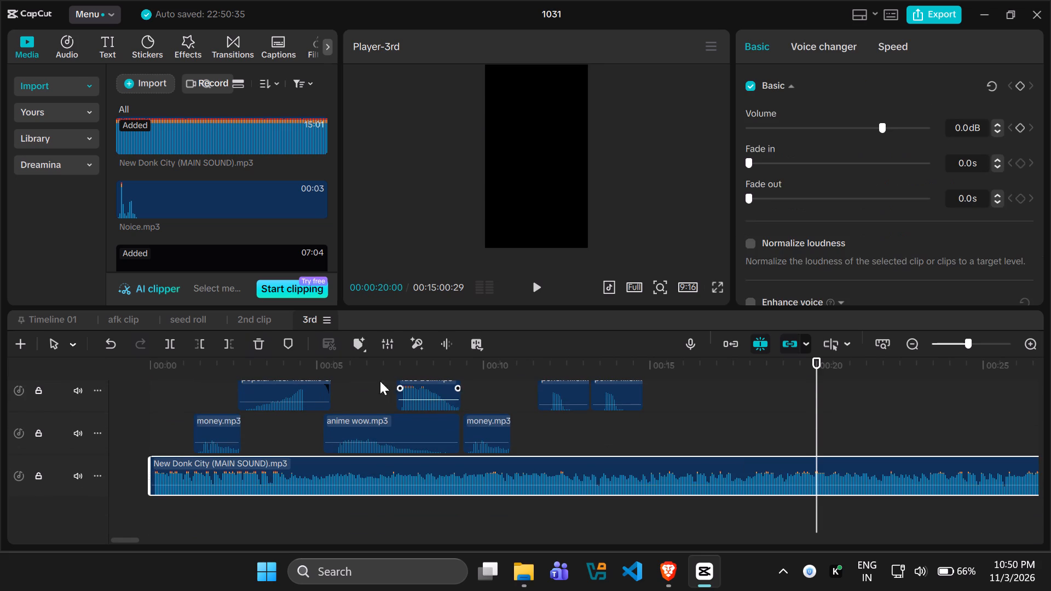
click(228, 345)
scroll(817, 525, up, 9)
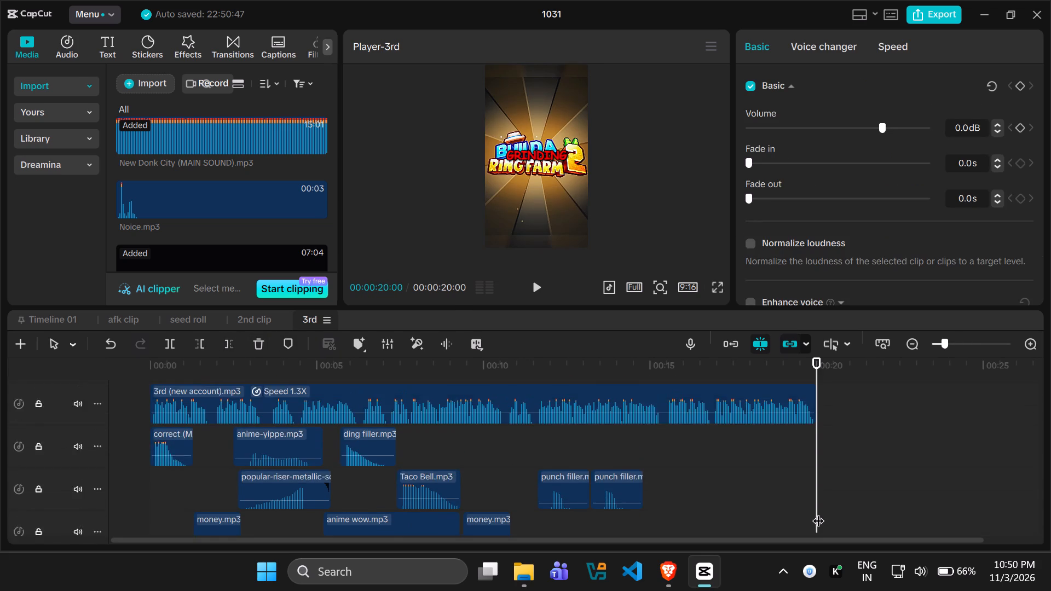
scroll(818, 512, up, 5)
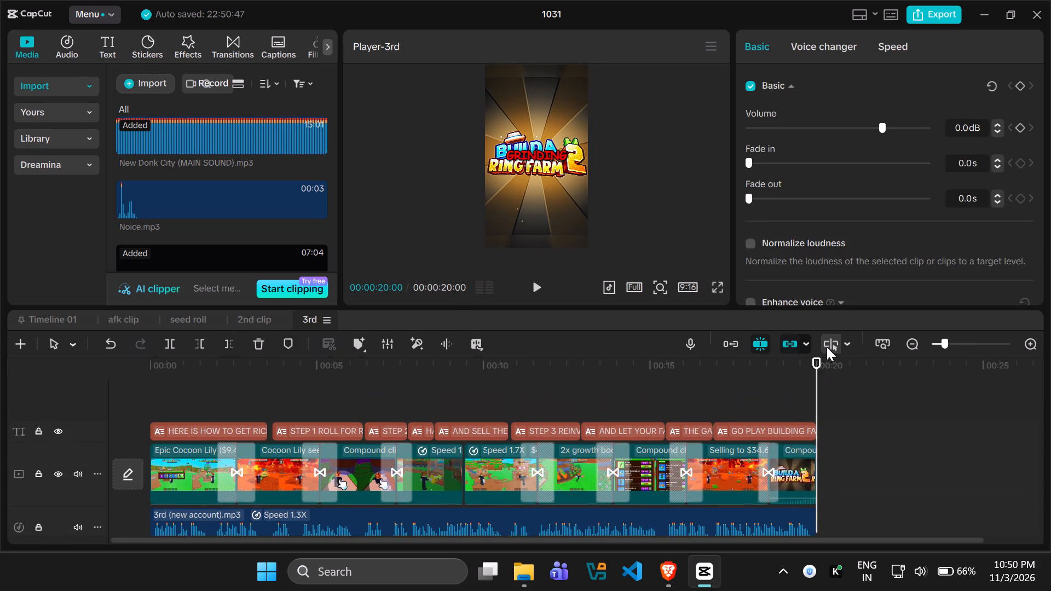
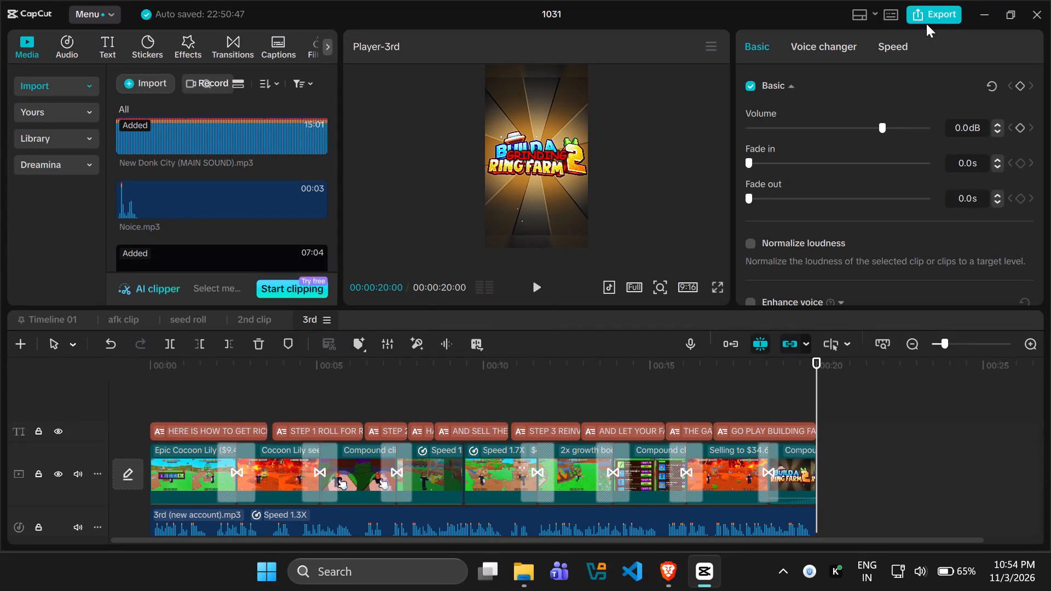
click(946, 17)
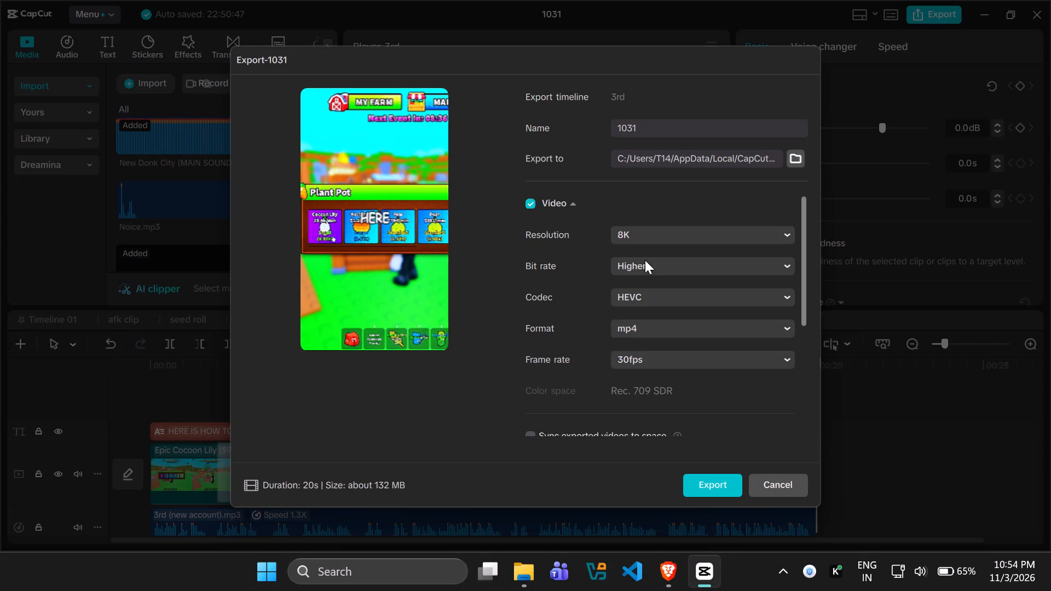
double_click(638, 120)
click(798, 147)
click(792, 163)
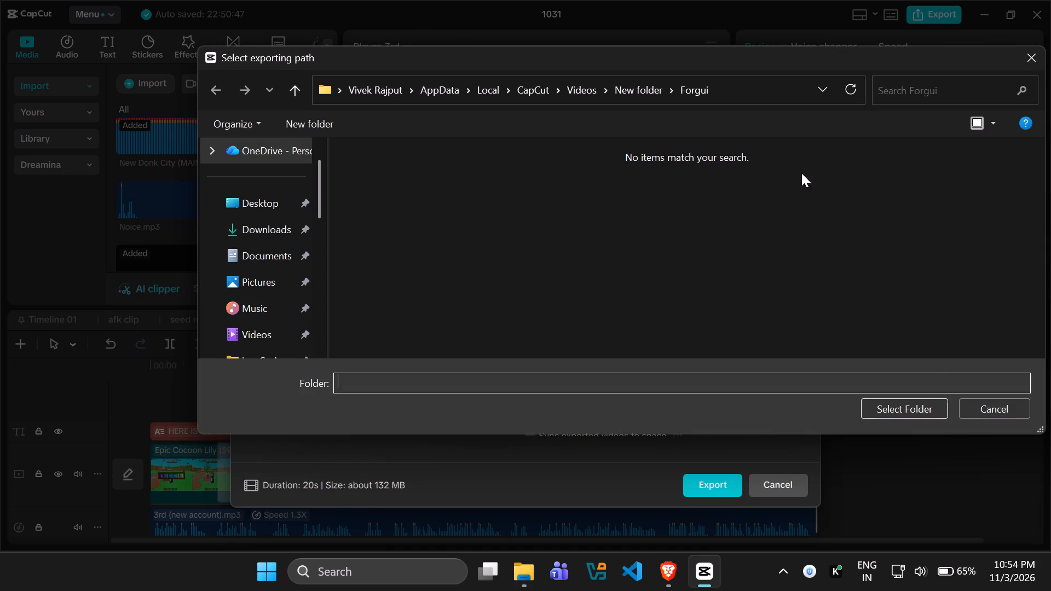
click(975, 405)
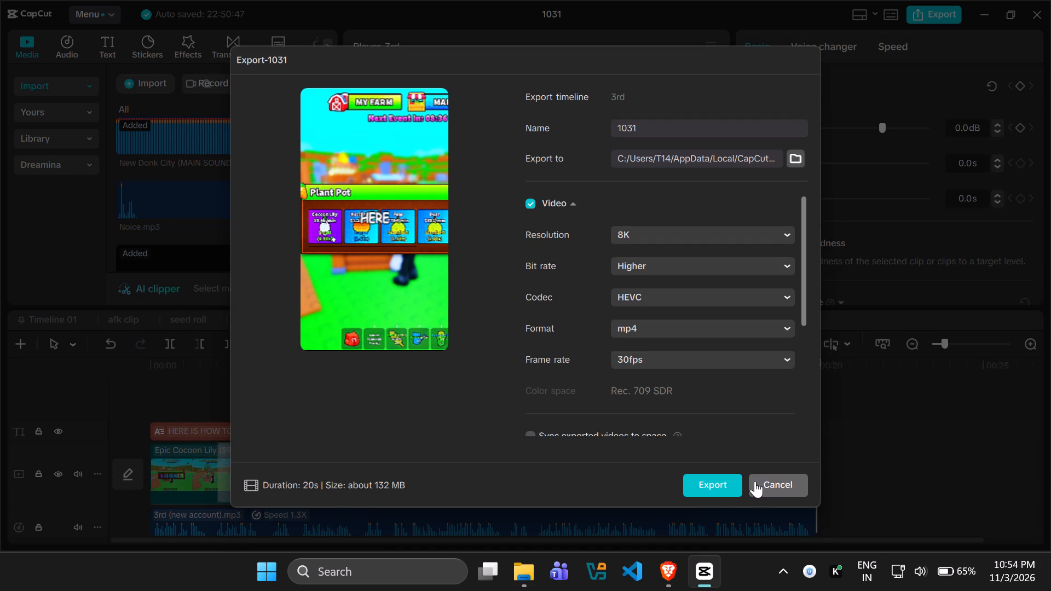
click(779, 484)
Switch to File Explorer, open the Forgui folder inside New folder, and play the exported 2ndBuildaringfarm video.
click(506, 590)
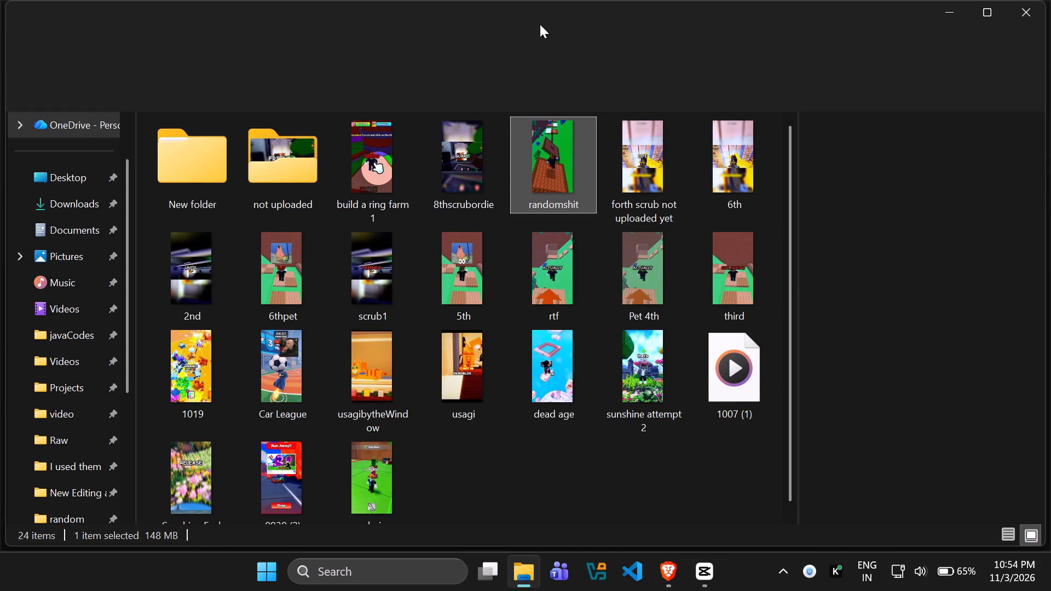
double_click(218, 158)
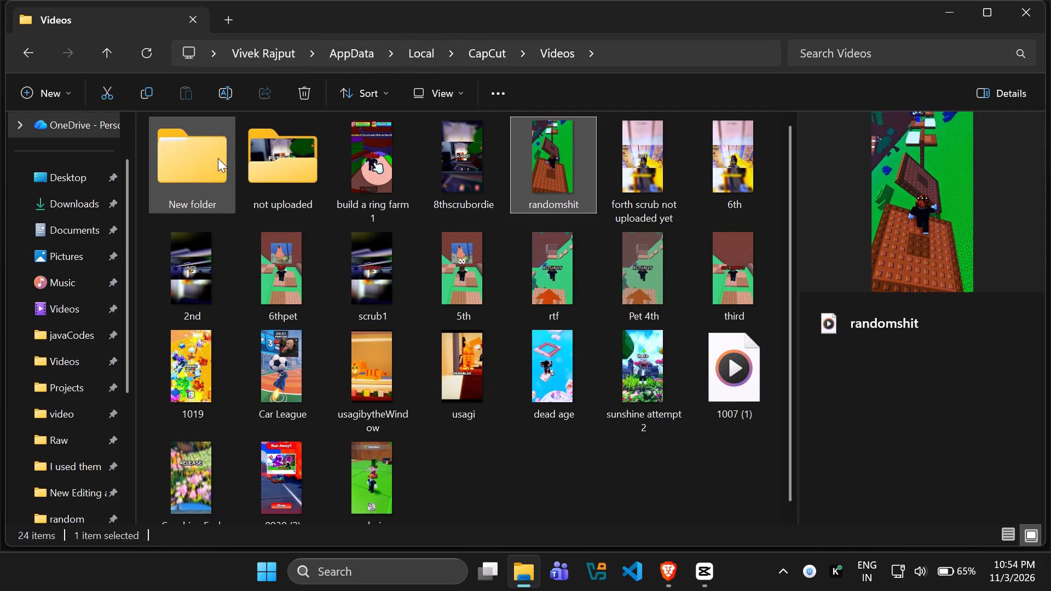
click(247, 155)
double_click(254, 154)
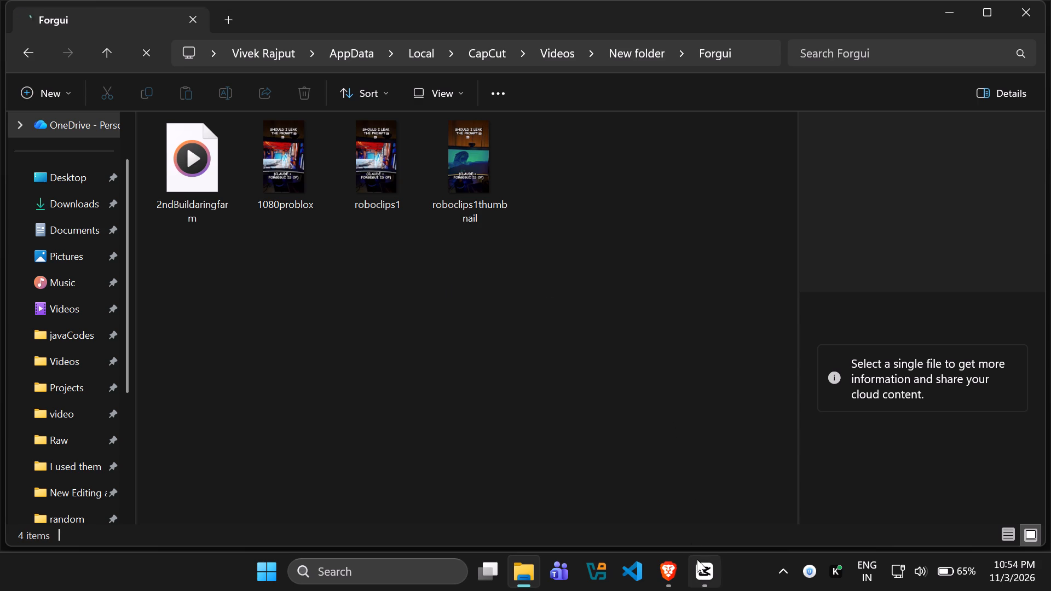
double_click(212, 159)
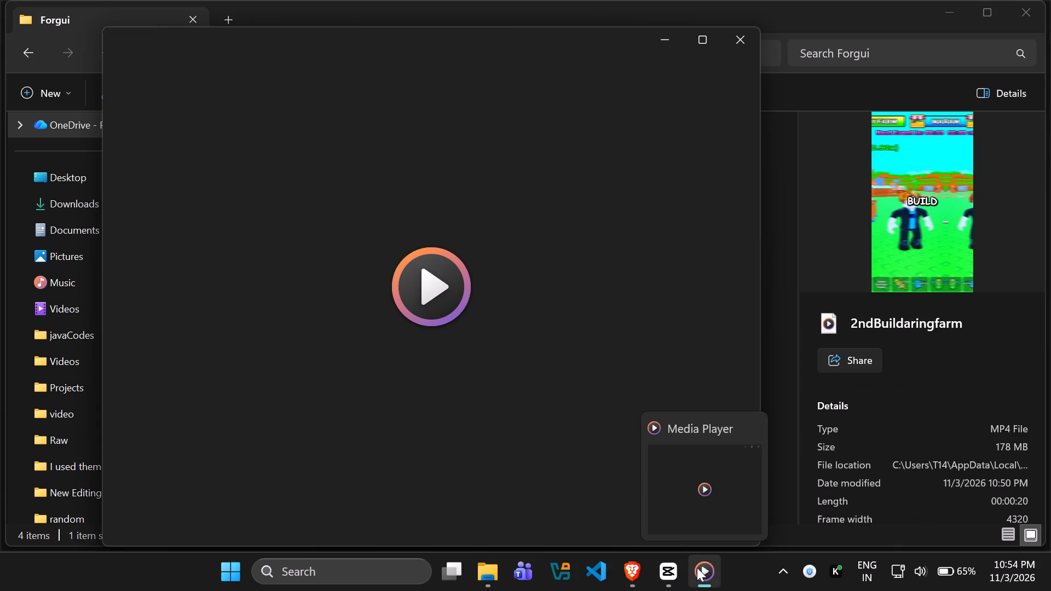
Return to CapCut and export the 3rd timeline with the file name 3rd, keeping the preset export settings.
click(676, 572)
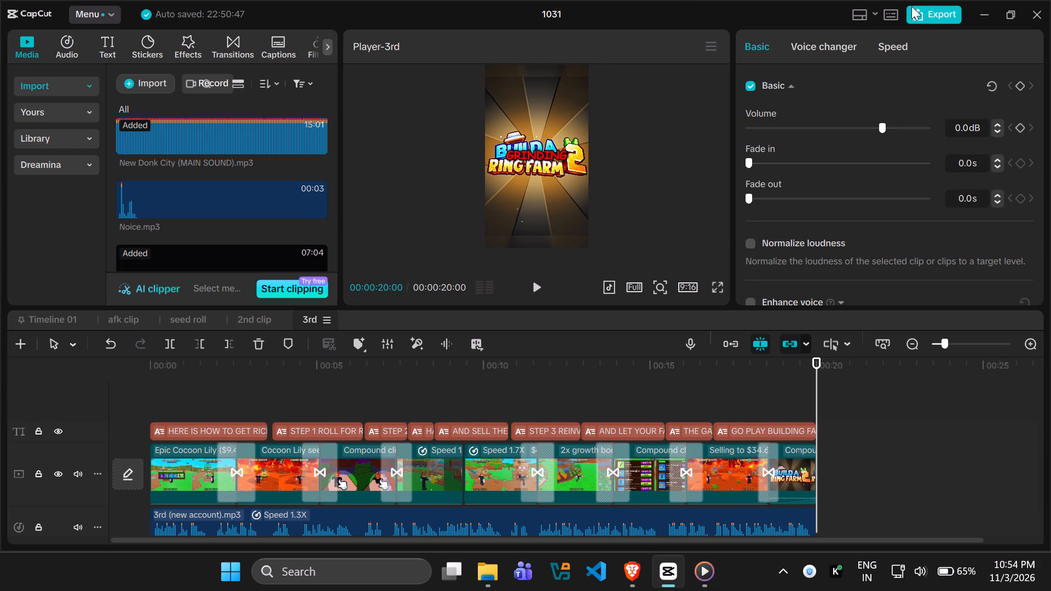
click(929, 13)
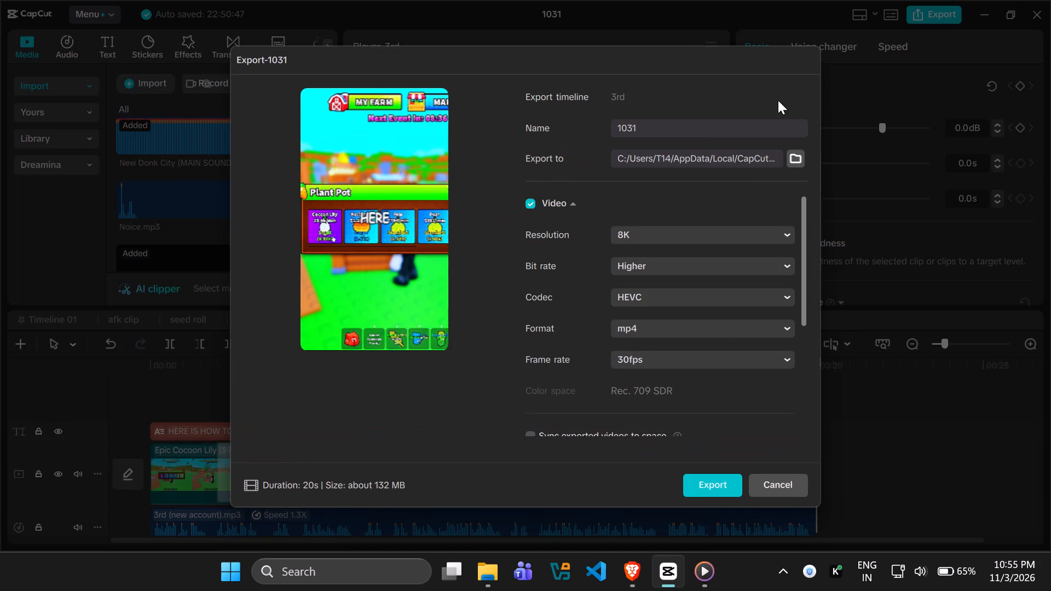
double_click(678, 129)
text(3rd)
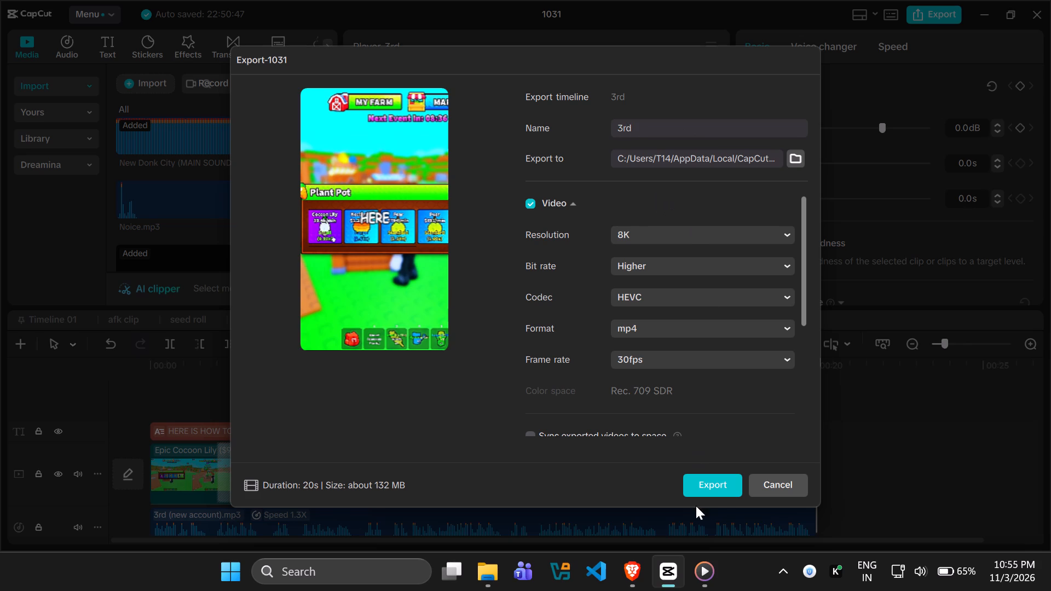
click(704, 472)
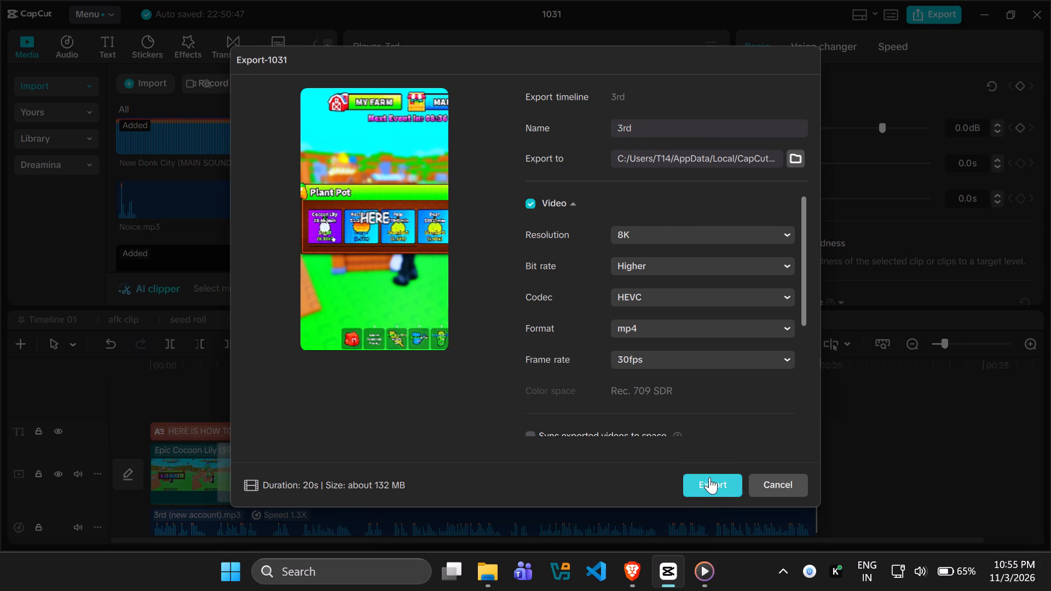
click(710, 479)
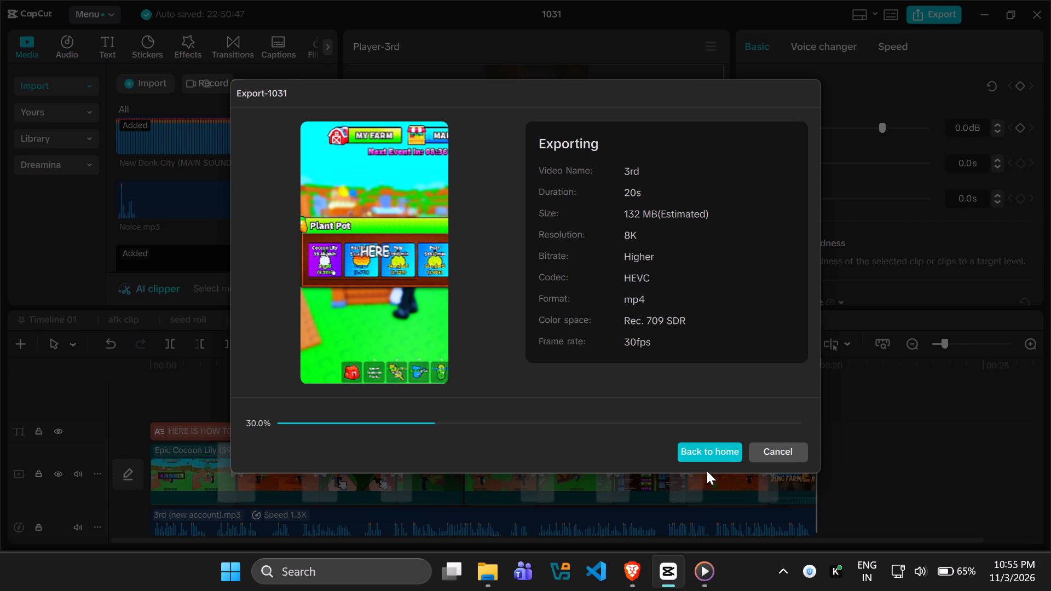
Switch to Media Player and close its window with the 2nd clip while the export runs.
key(alt+Tab)
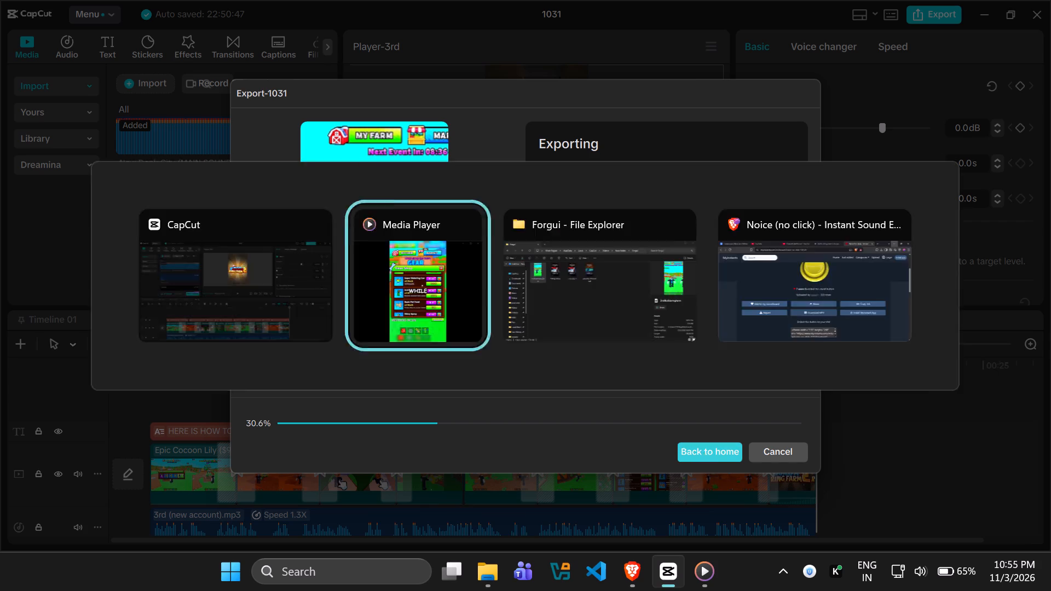
click(724, 40)
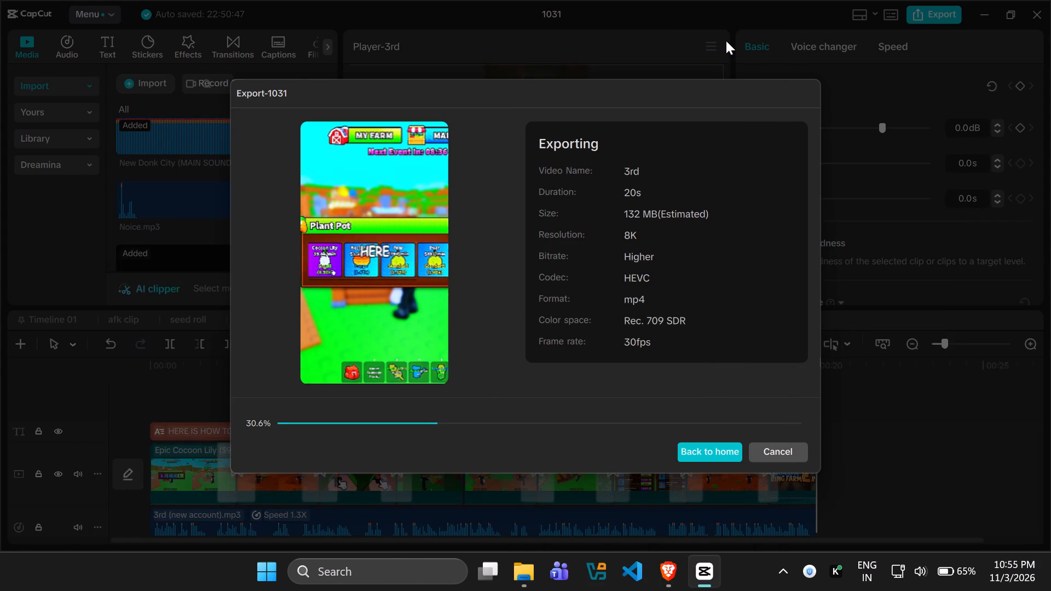
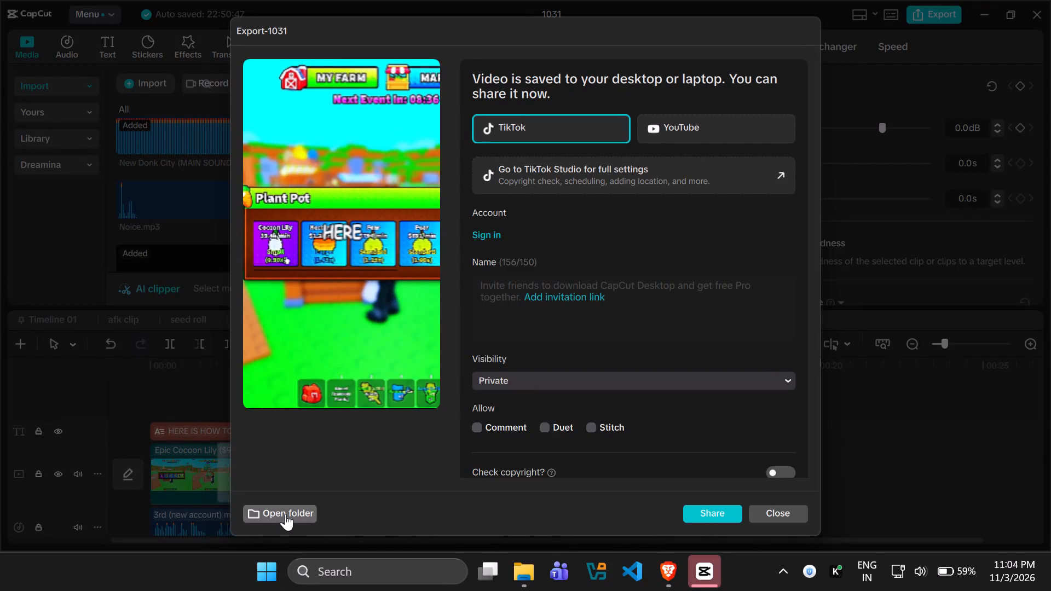
Open the folder containing the exported 3rd video from the finished export dialog.
click(285, 514)
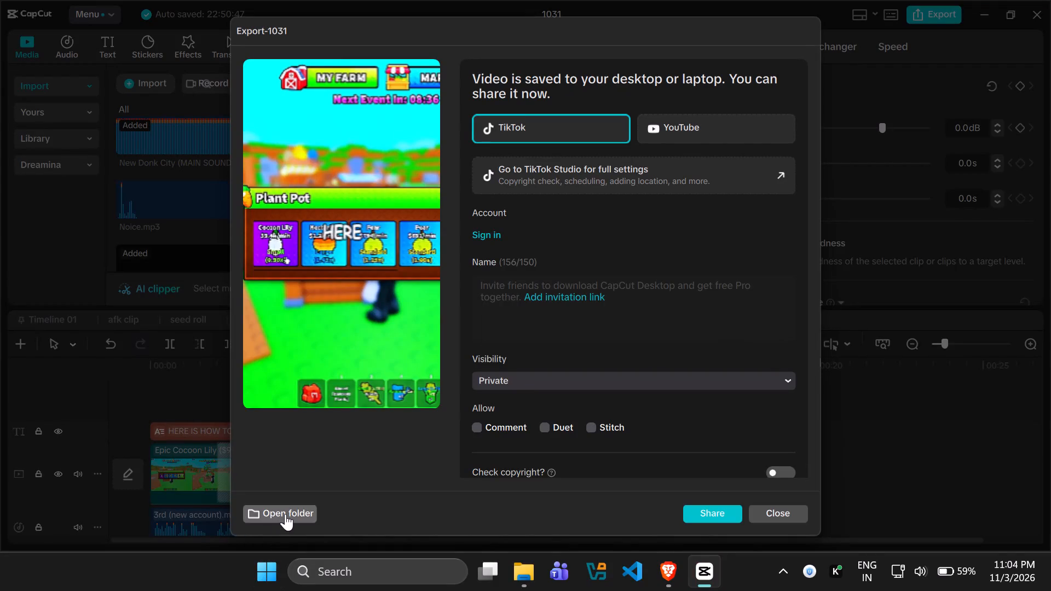